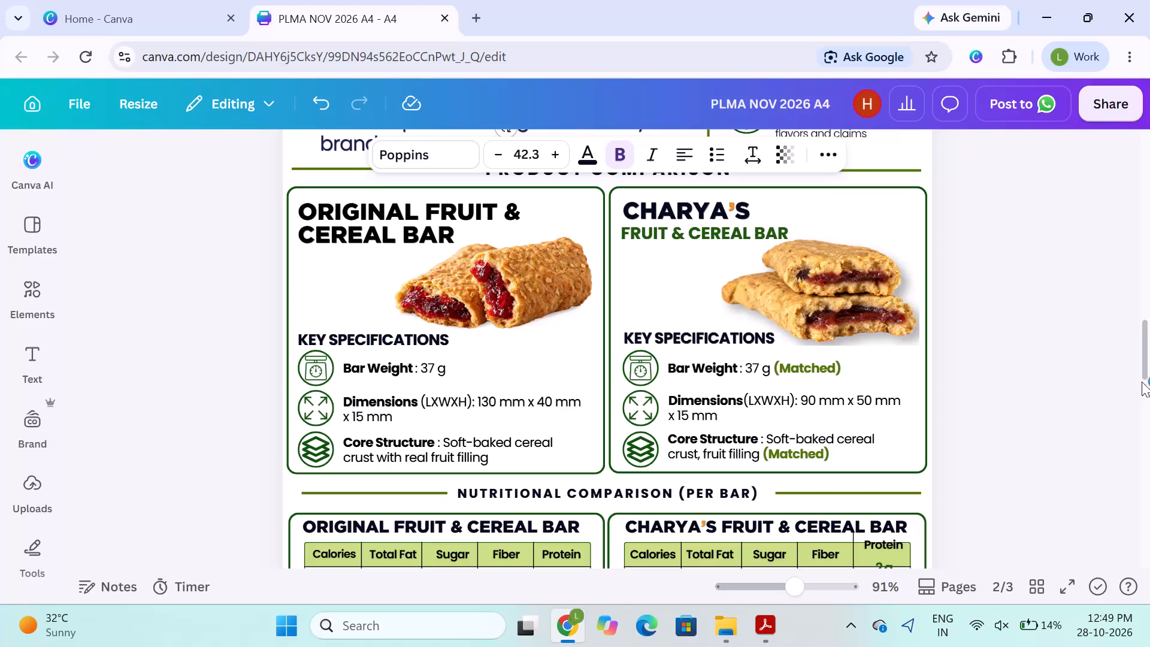
# Delete the word "real" from the Core Structure text in the Original Fruit & Cereal Bar specifications.
pyautogui.click(1088, 383)
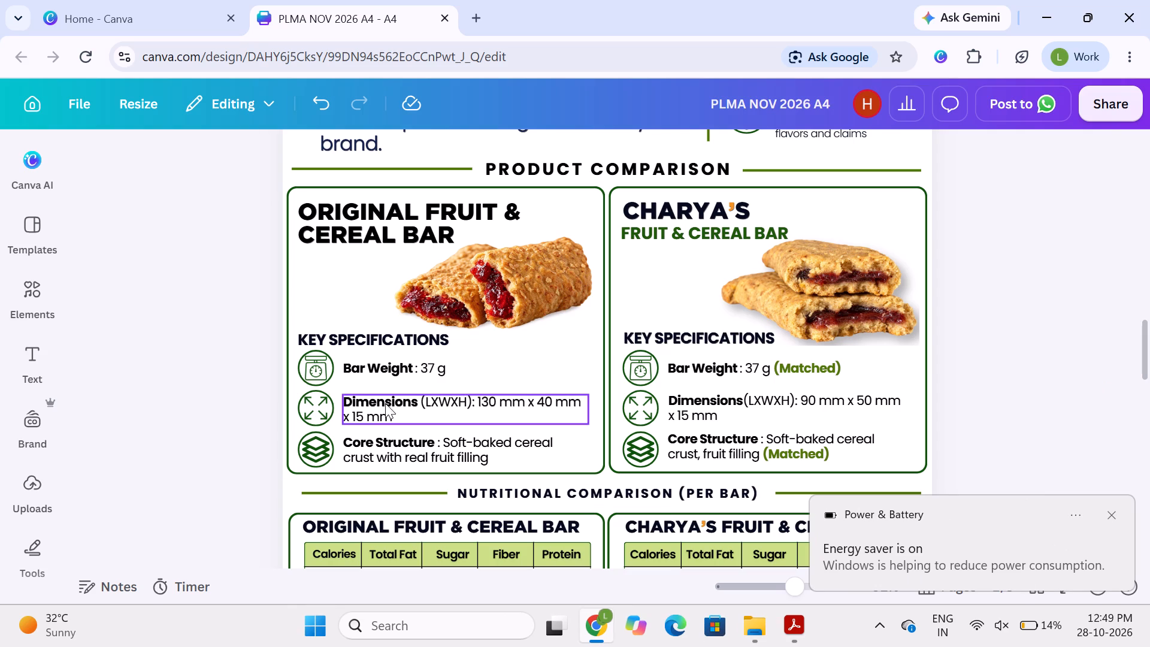
pyautogui.doubleClick(418, 456)
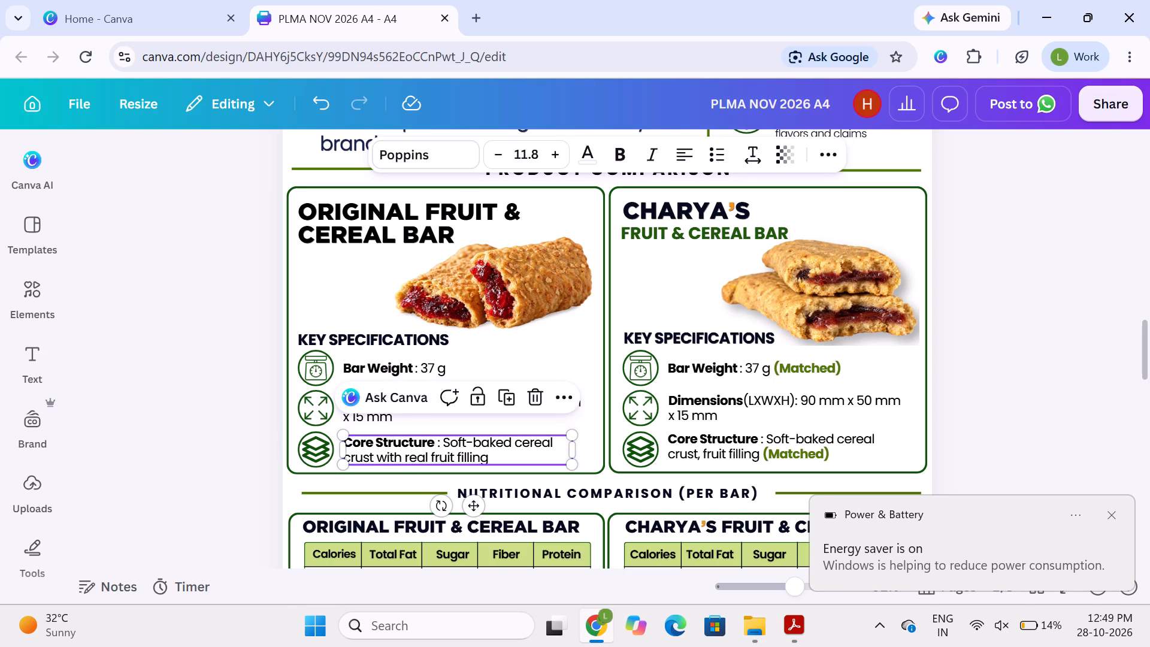
pyautogui.doubleClick(418, 456)
pyautogui.press('BackSpace')
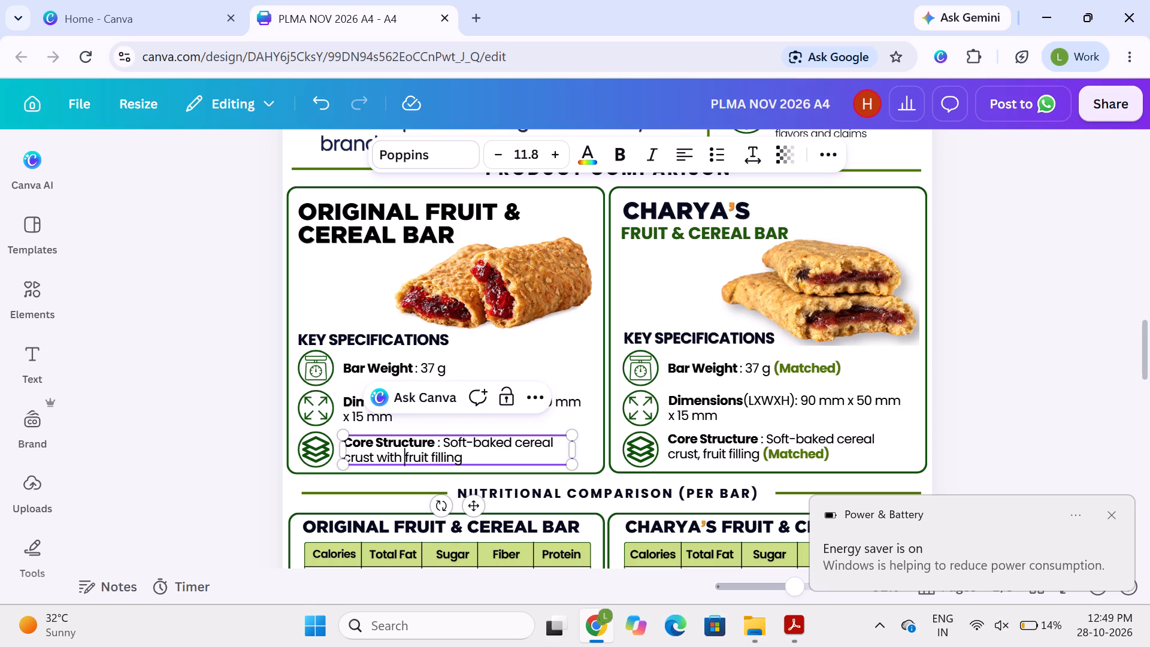
pyautogui.click(1076, 438)
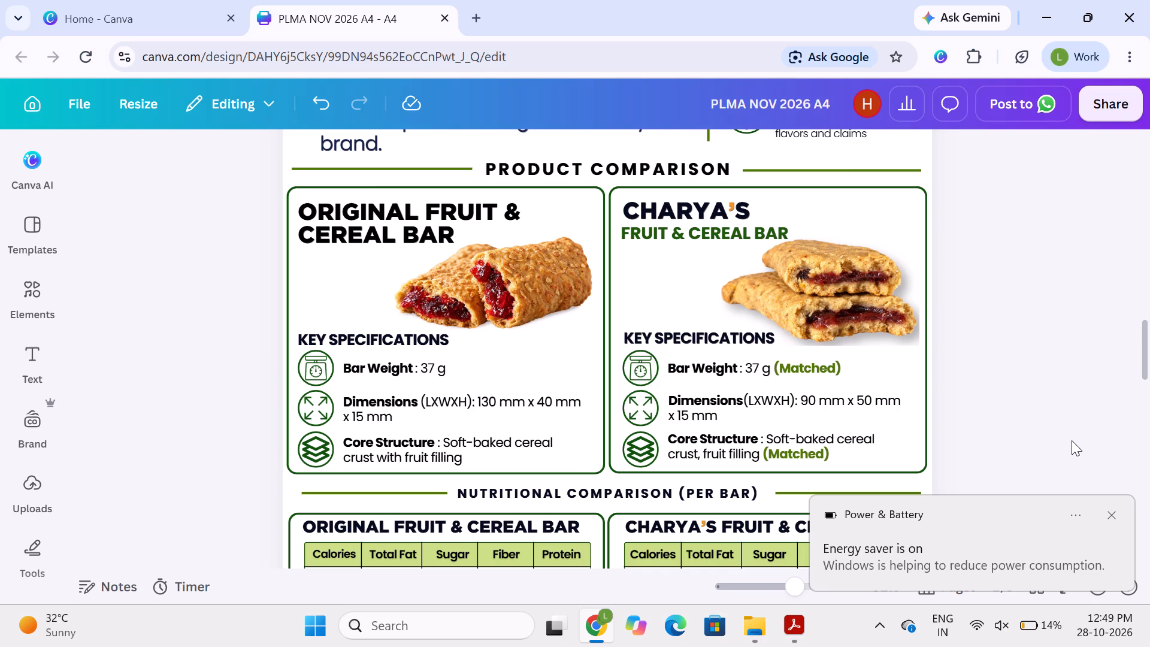
pyautogui.click(1109, 517)
# Review the nutritional comparison, sensory profile and key claims sections of the fruit and cereal bar page.
pyautogui.scroll(-1, 999, 427)
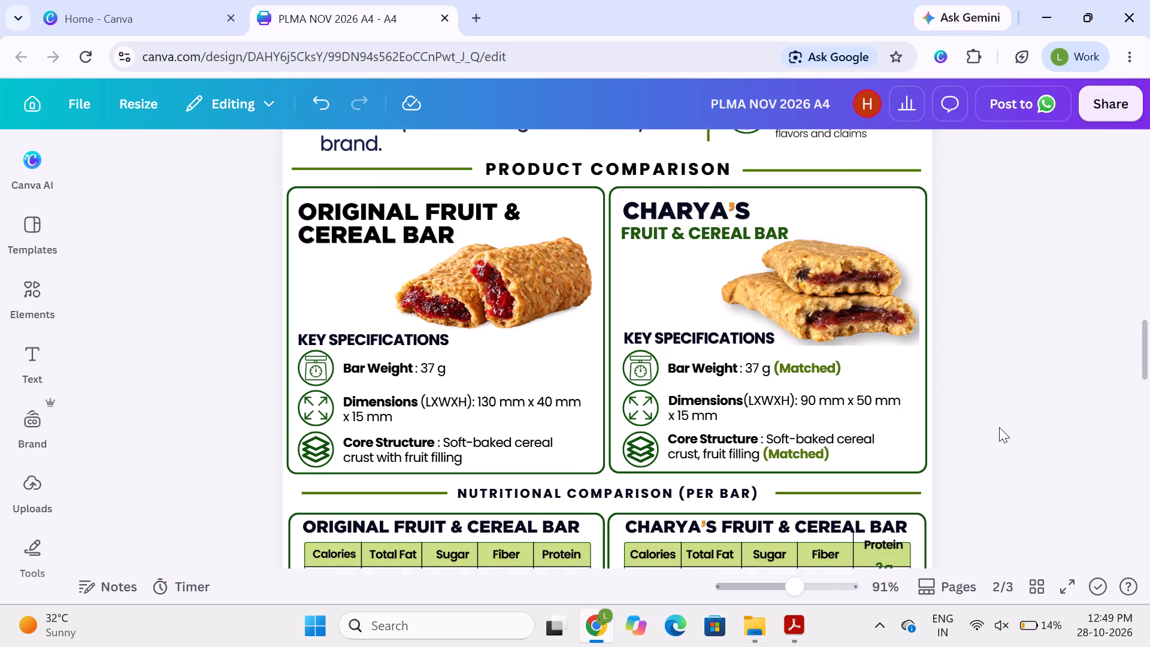
pyautogui.scroll(-2, 999, 427)
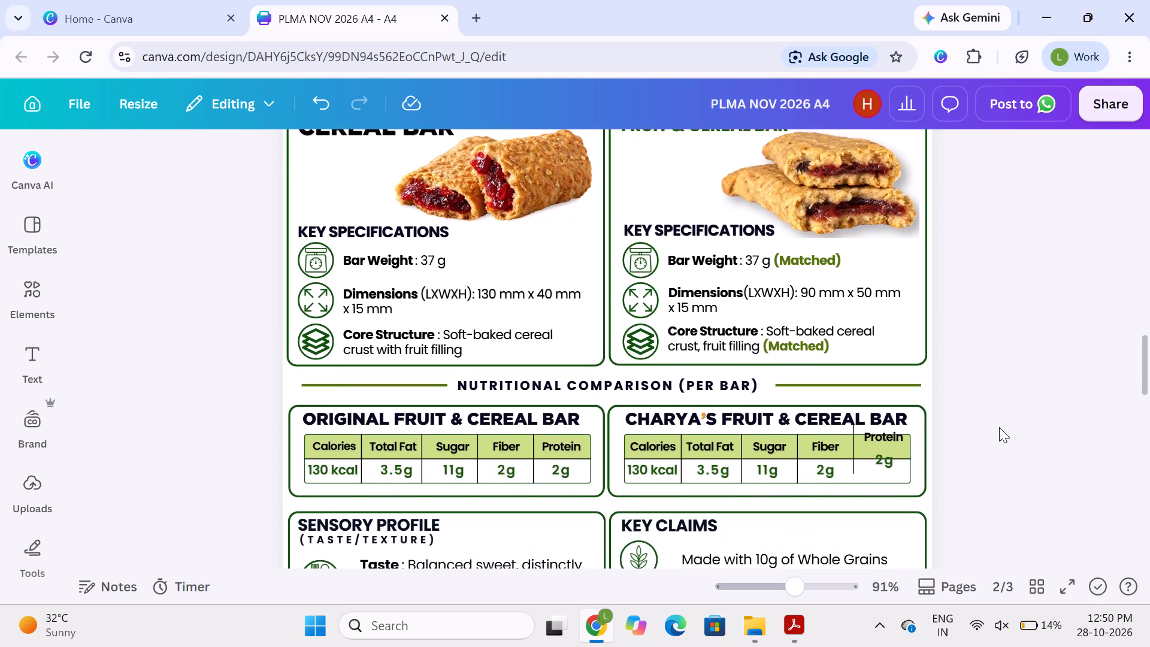
pyautogui.scroll(-2, 999, 427)
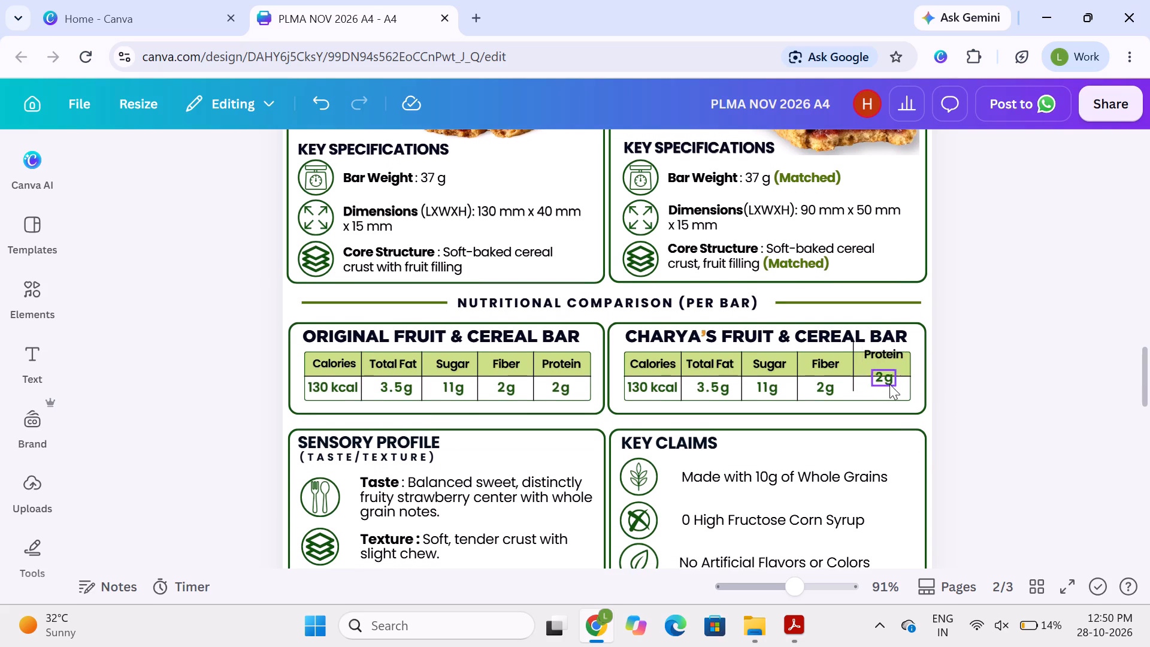
pyautogui.scroll(-1, 969, 412)
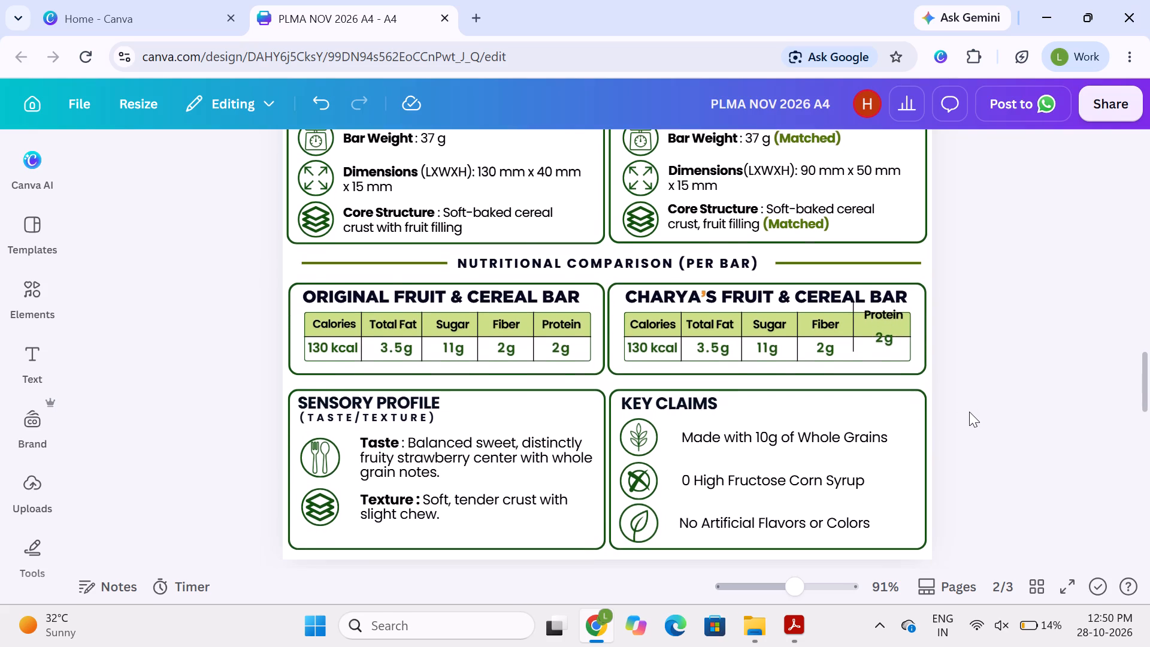
pyautogui.scroll(-3, 969, 412)
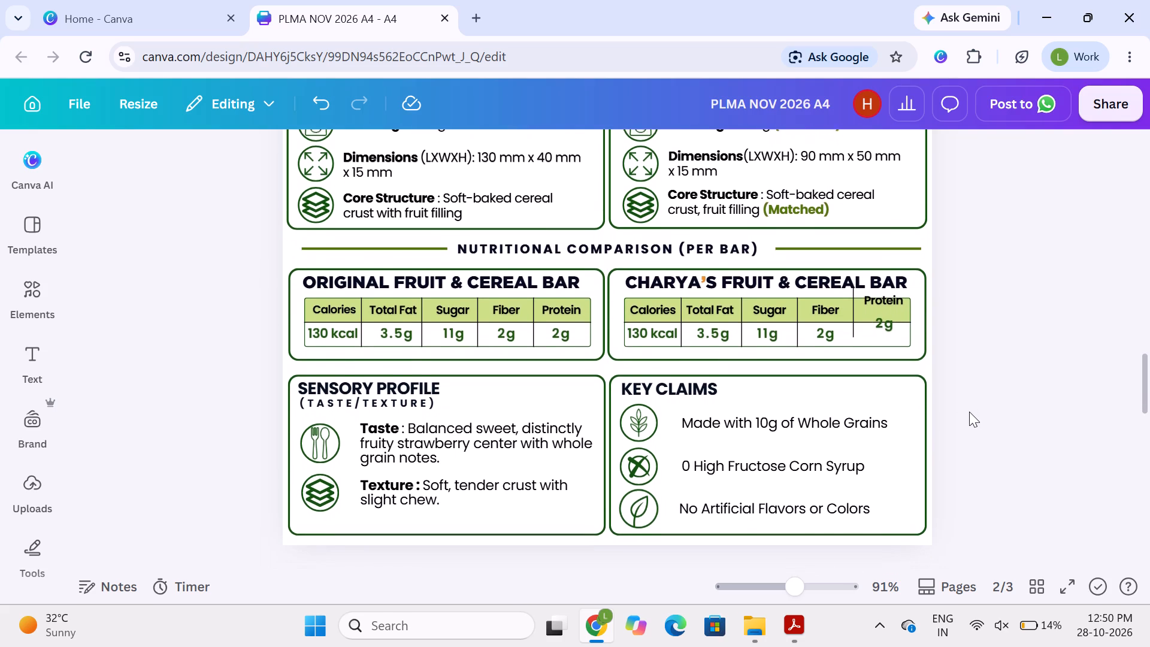
pyautogui.scroll(-2, 969, 412)
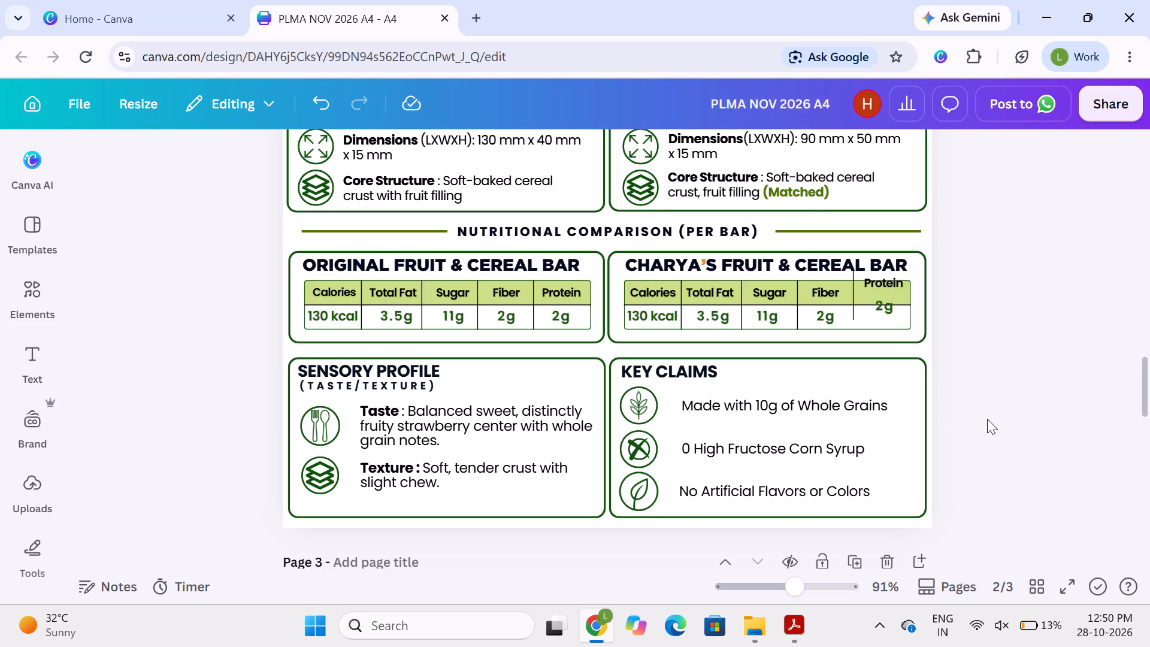
# Examine the Chewy Granola Bar comparison on page 3, from its heading down to the product details and nutritional values.
pyautogui.scroll(-4, 979, 428)
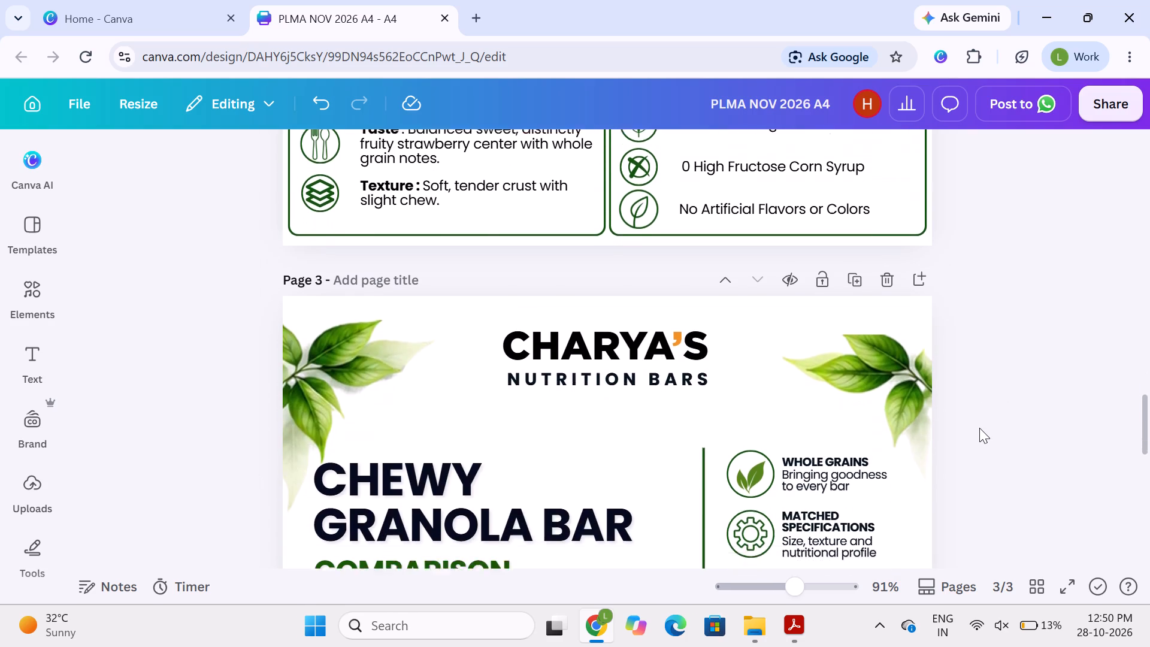
pyautogui.scroll(-1, 979, 428)
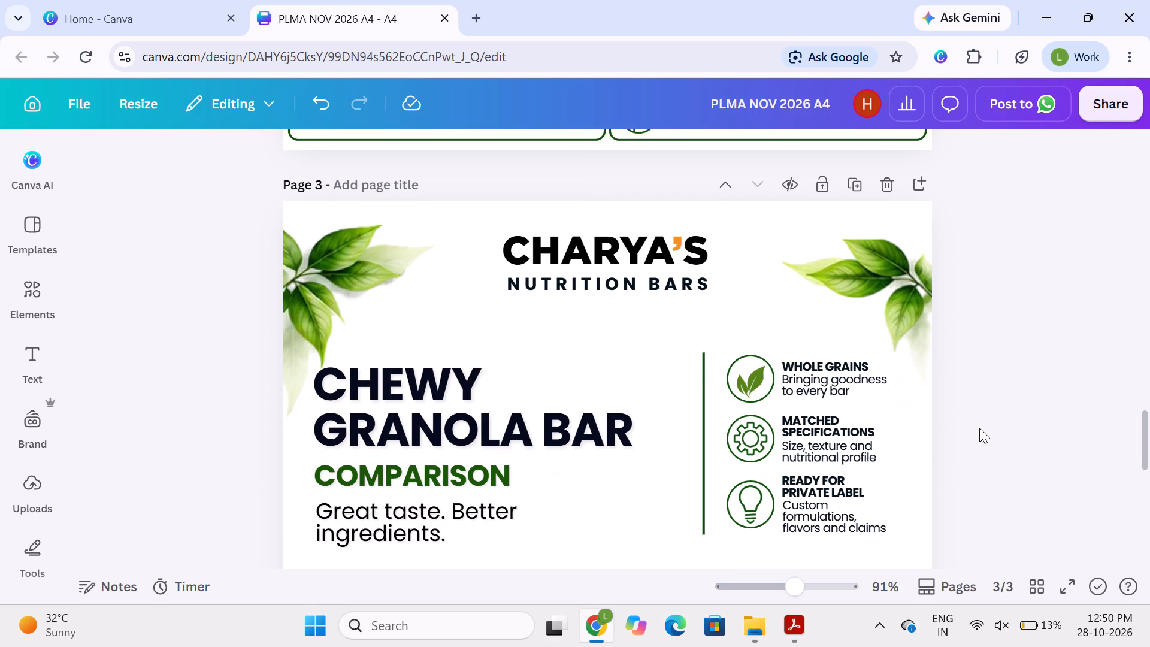
pyautogui.scroll(-1, 979, 428)
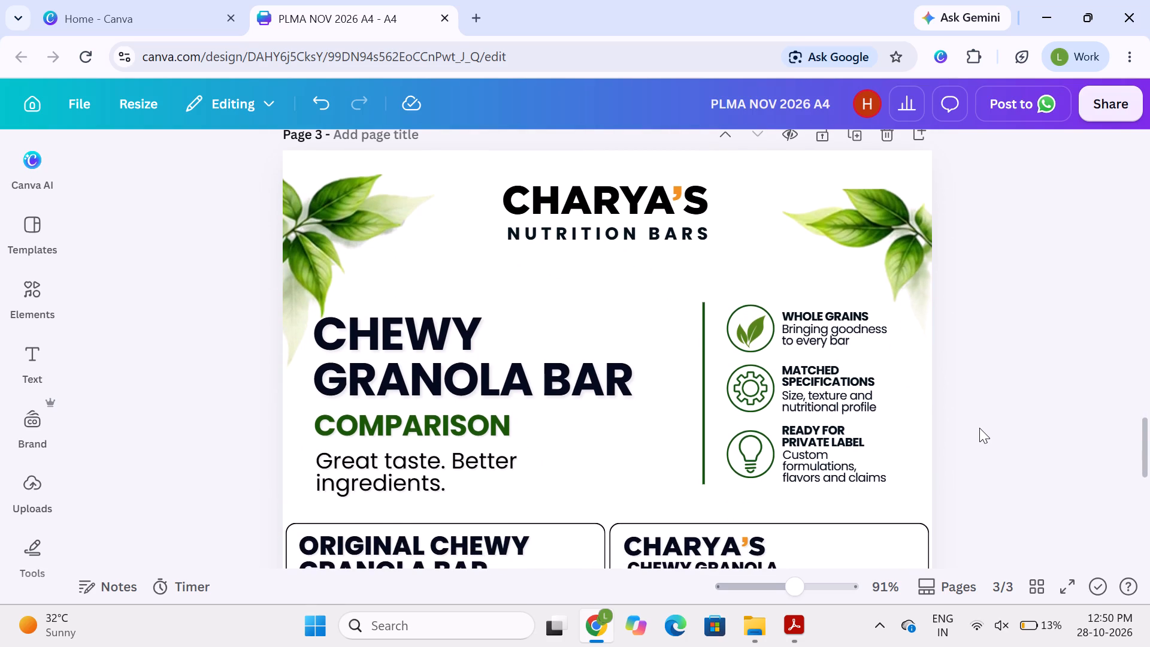
pyautogui.scroll(-1, 979, 428)
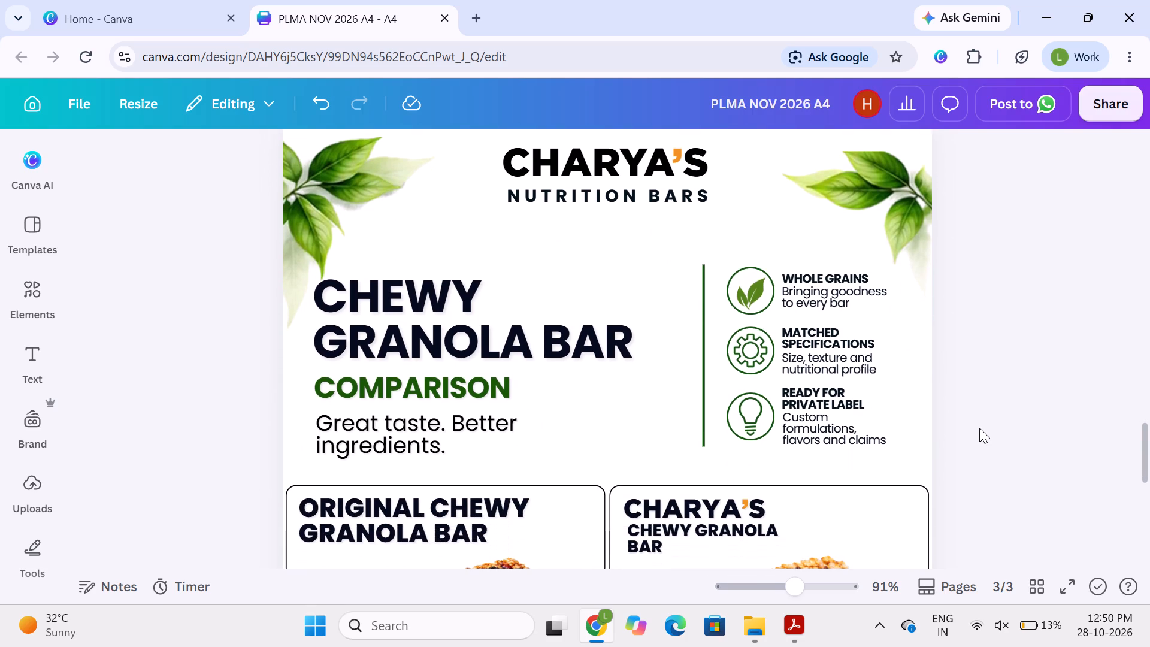
pyautogui.scroll(-1, 979, 428)
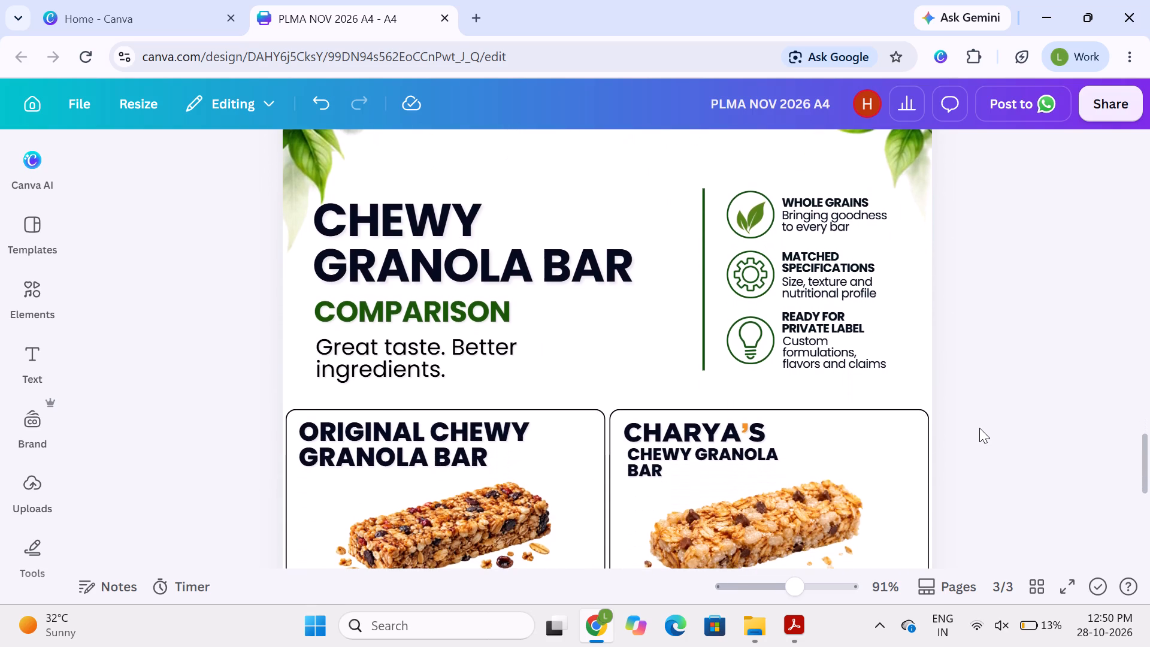
pyautogui.scroll(-1, 979, 428)
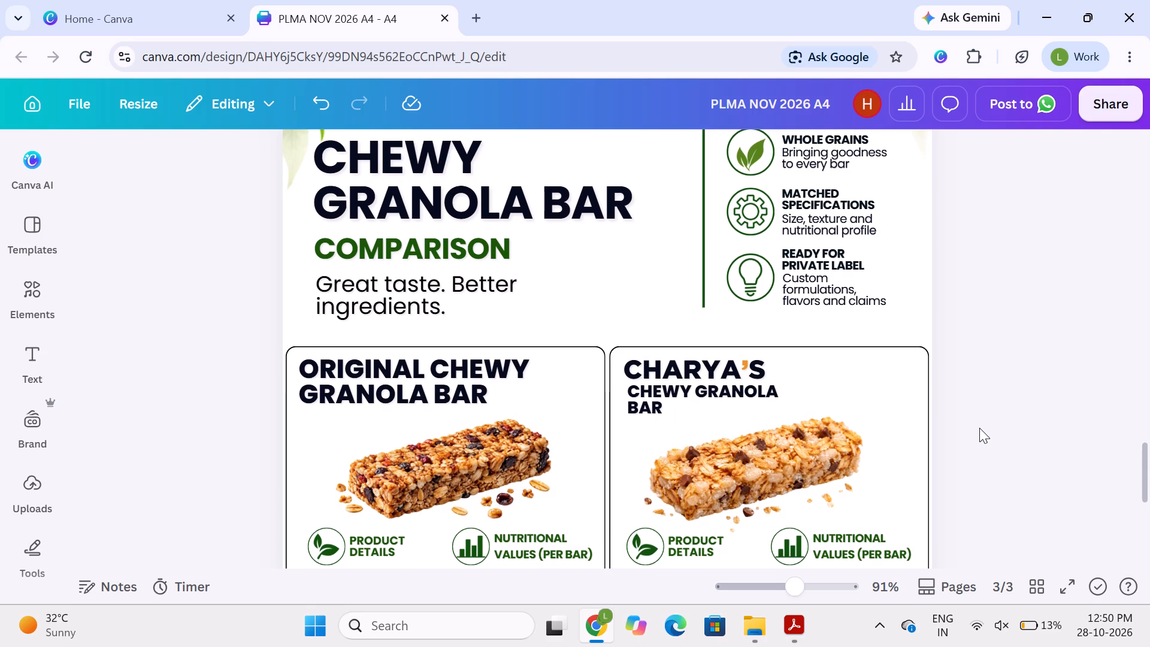
pyautogui.scroll(-1, 979, 428)
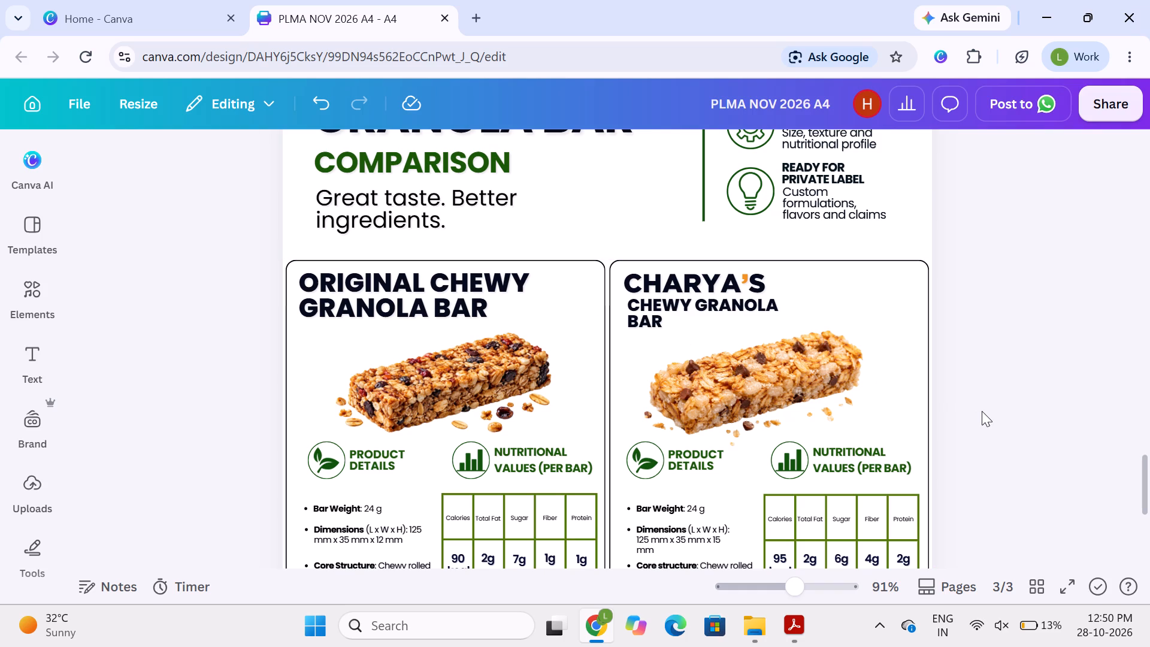
pyautogui.scroll(-1, 982, 411)
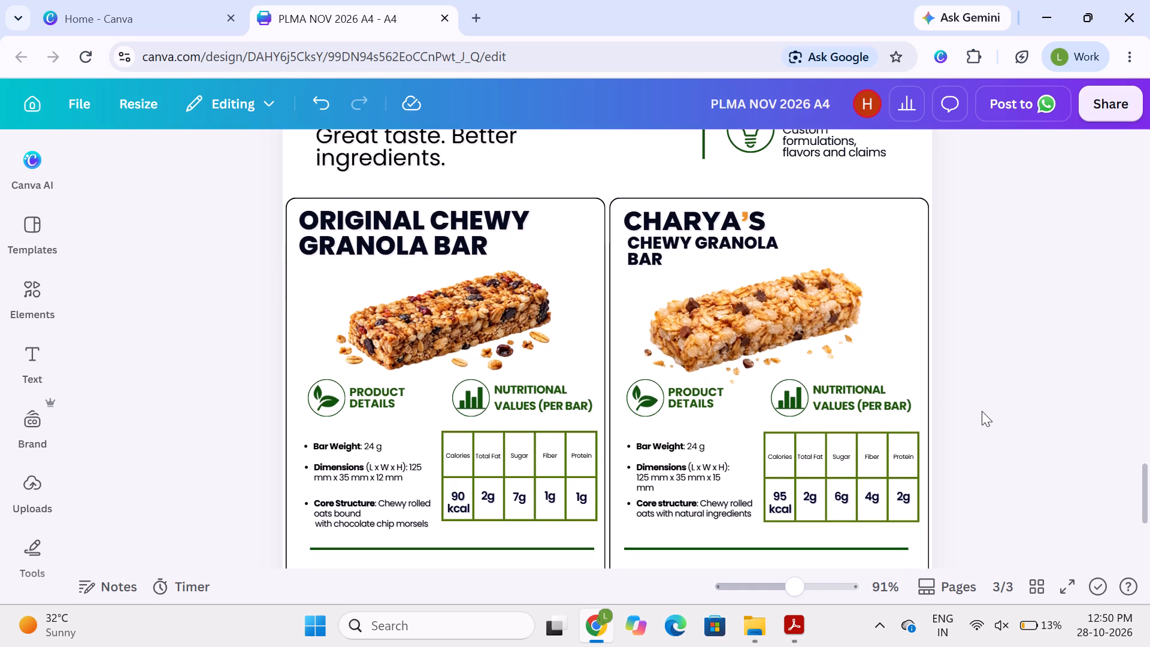
pyautogui.scroll(-1, 982, 411)
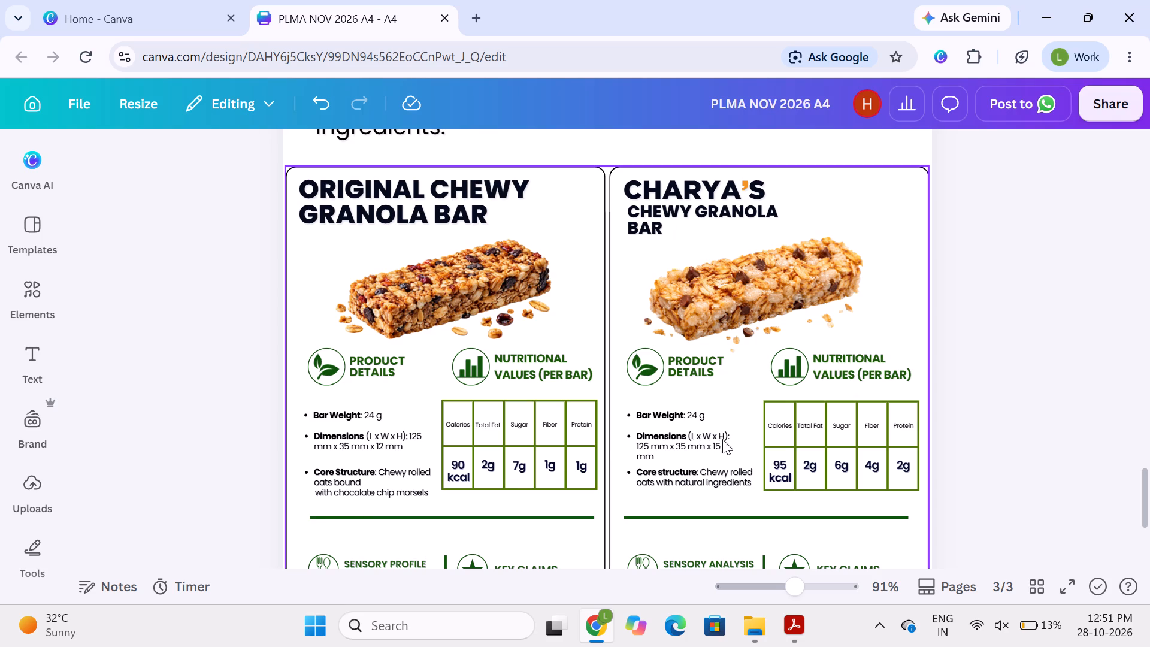
# Compare the fruit and cereal bar page with the chewy granola bar page, checking specifications, nutrition, sensory and claims sections.
pyautogui.scroll(9, 689, 350)
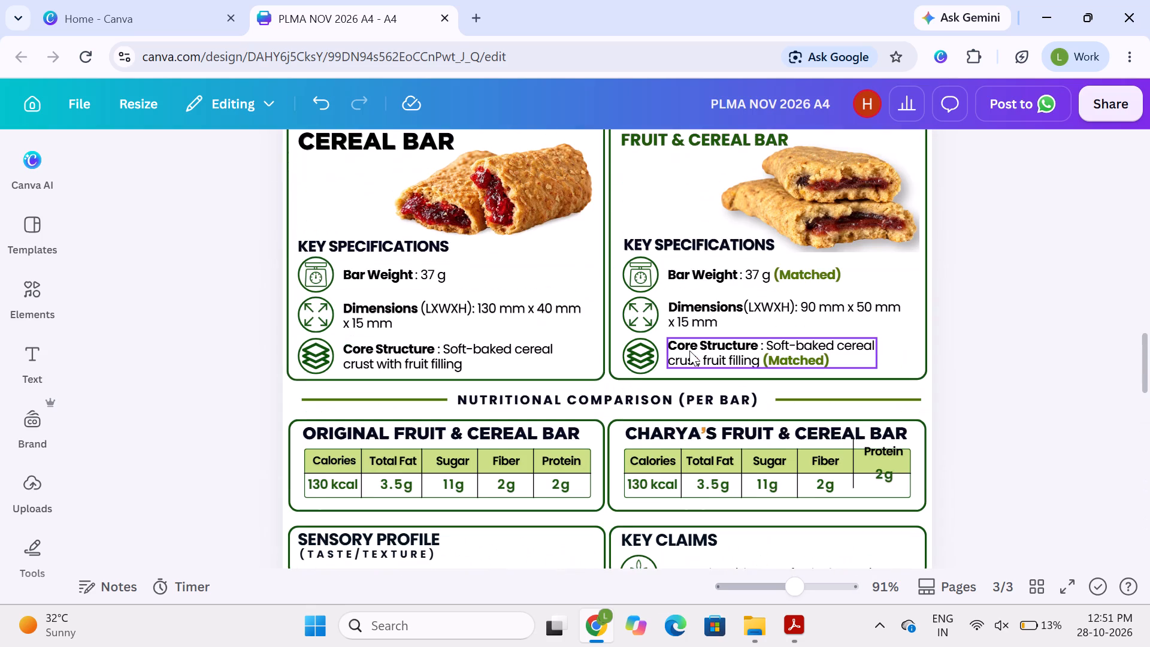
pyautogui.scroll(1, 689, 350)
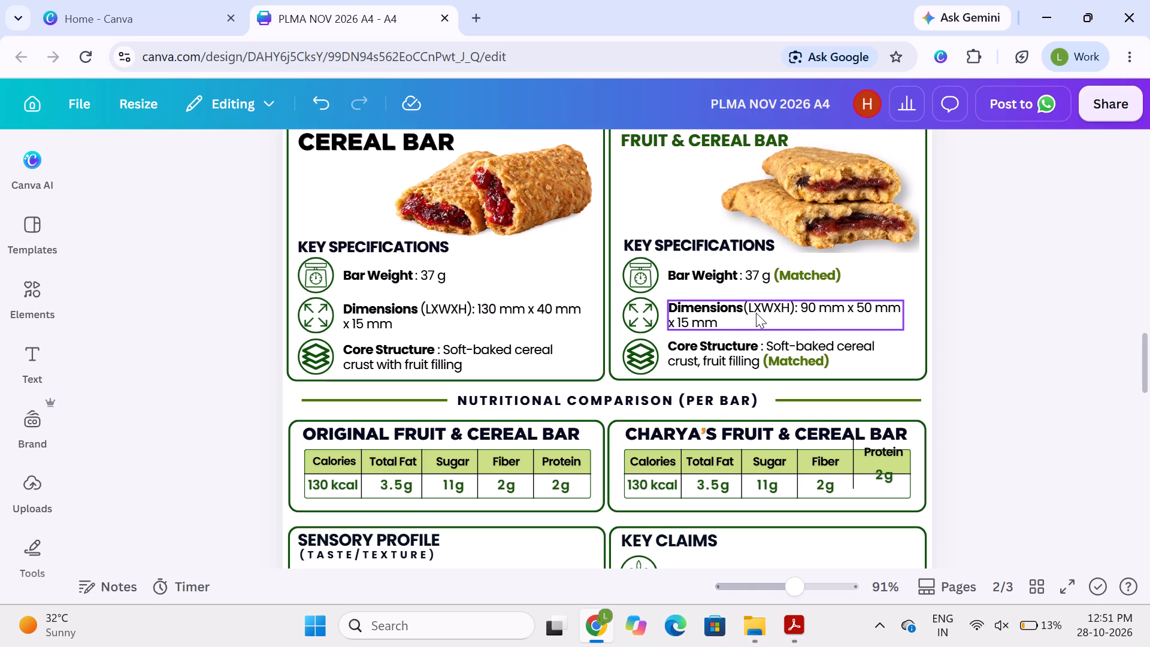
pyautogui.scroll(-7, 756, 313)
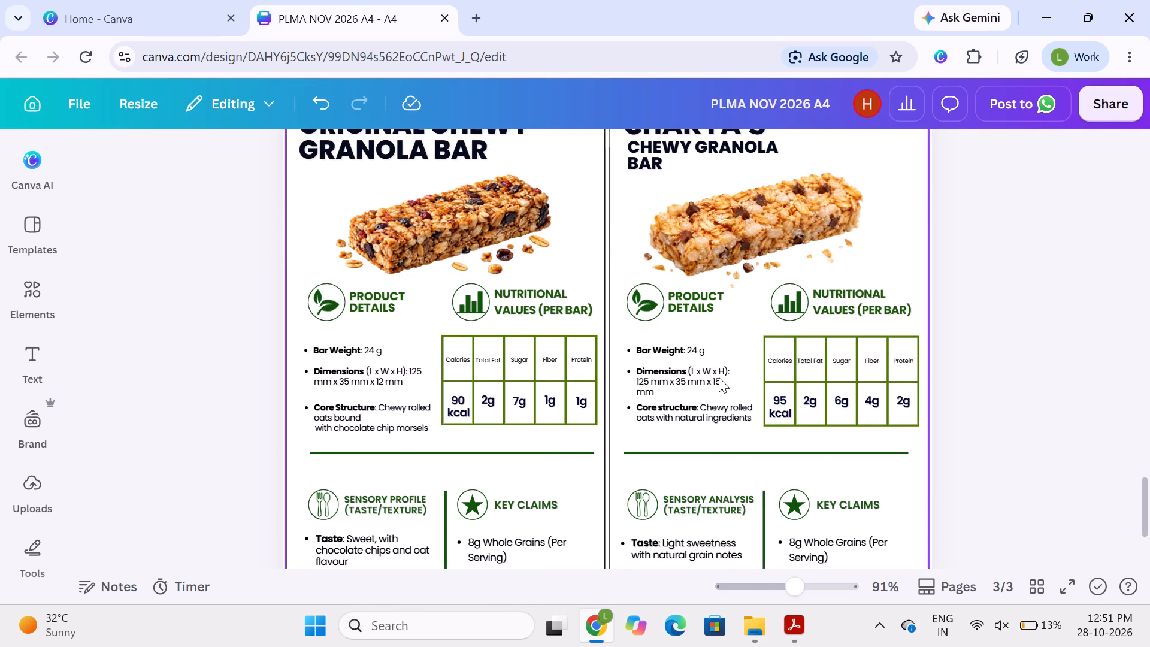
pyautogui.scroll(-2, 697, 384)
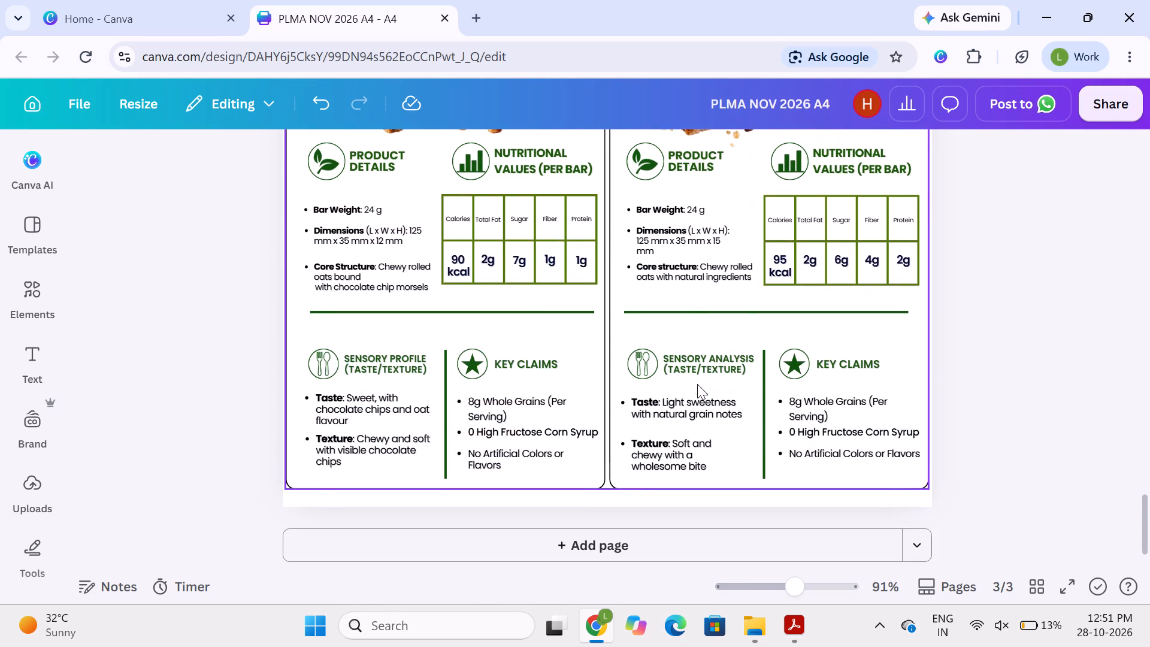
pyautogui.scroll(-2, 697, 384)
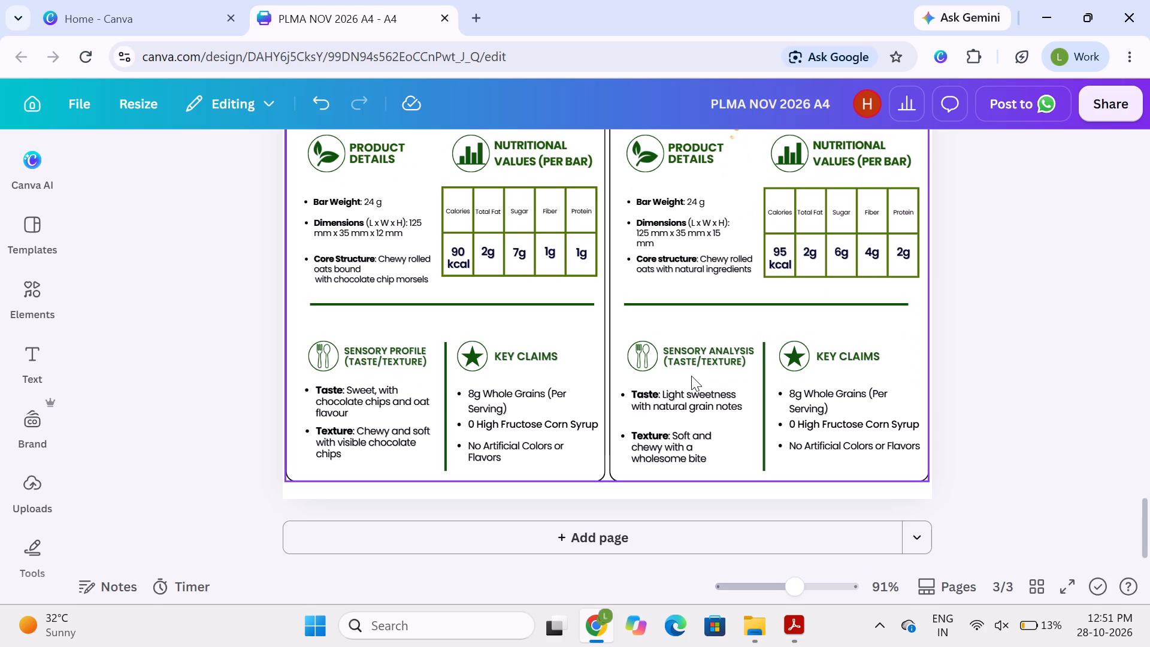
pyautogui.scroll(2, 691, 376)
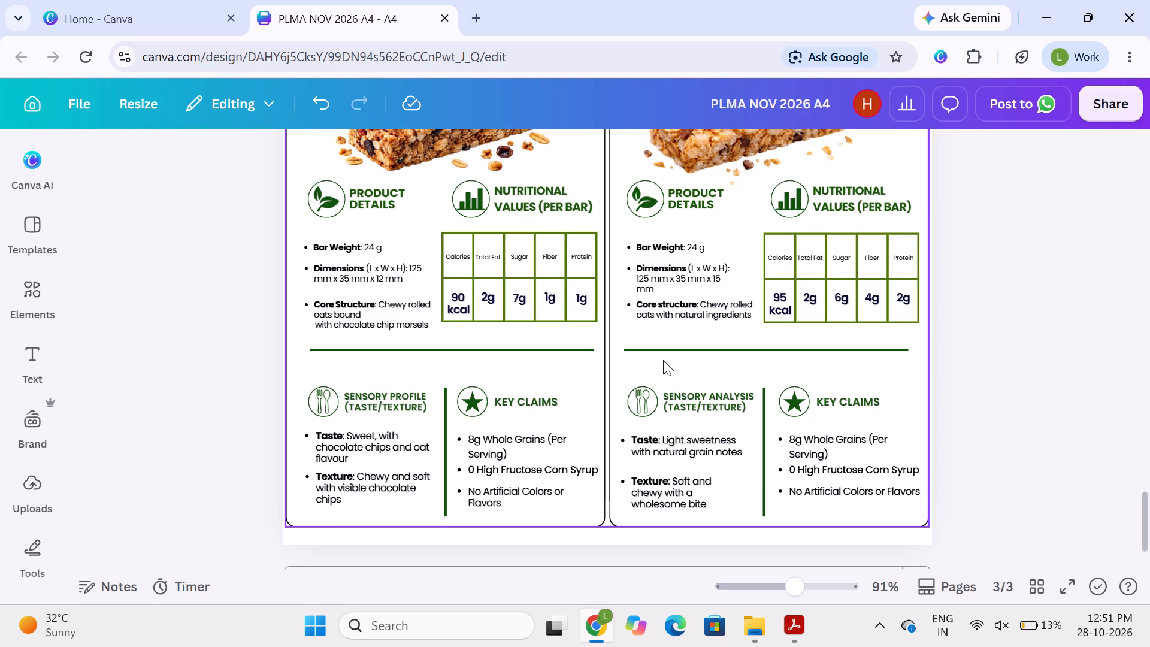
pyautogui.scroll(-1, 663, 360)
pyautogui.scroll(6, 663, 360)
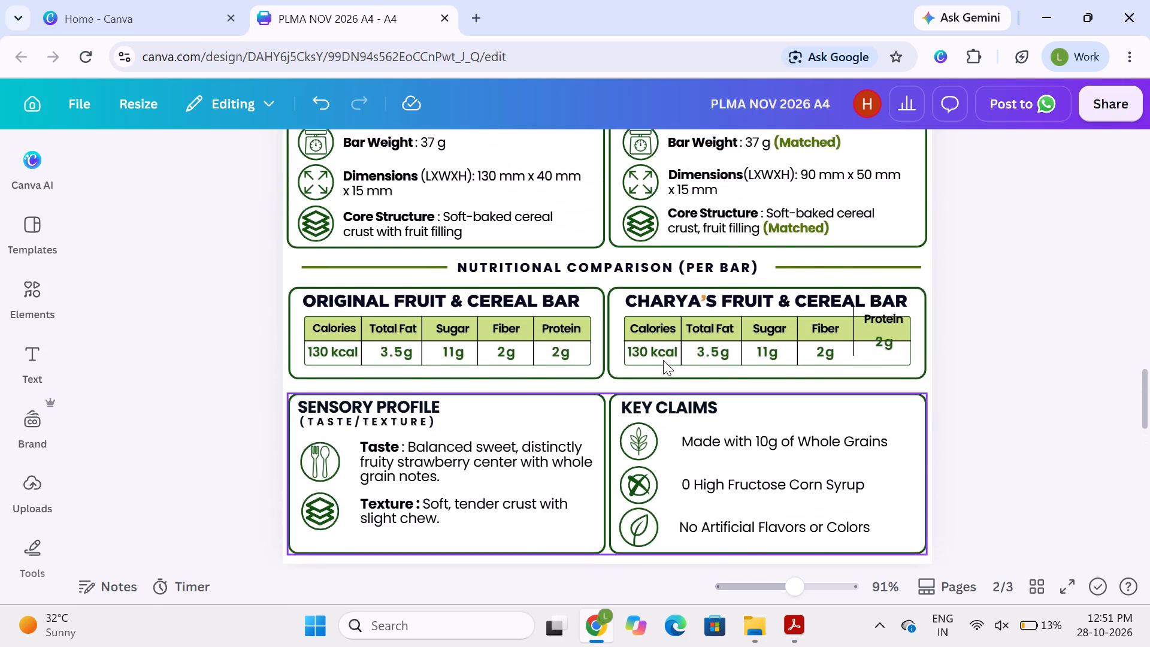
pyautogui.scroll(1, 663, 360)
pyautogui.scroll(-1, 663, 360)
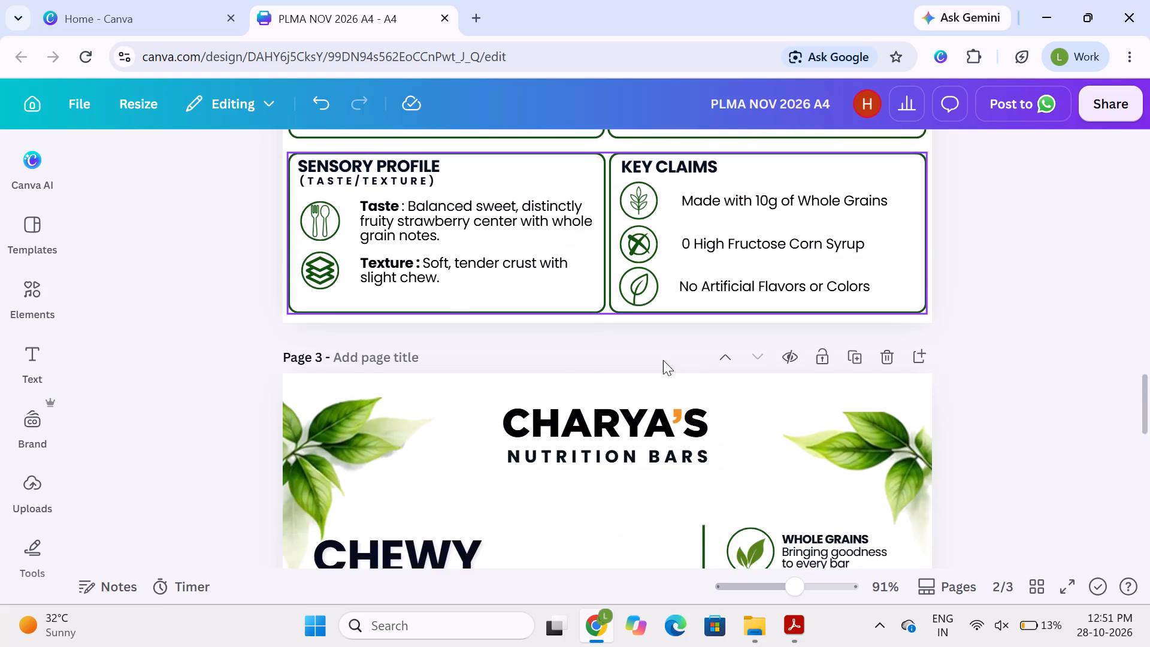
pyautogui.scroll(-3, 663, 360)
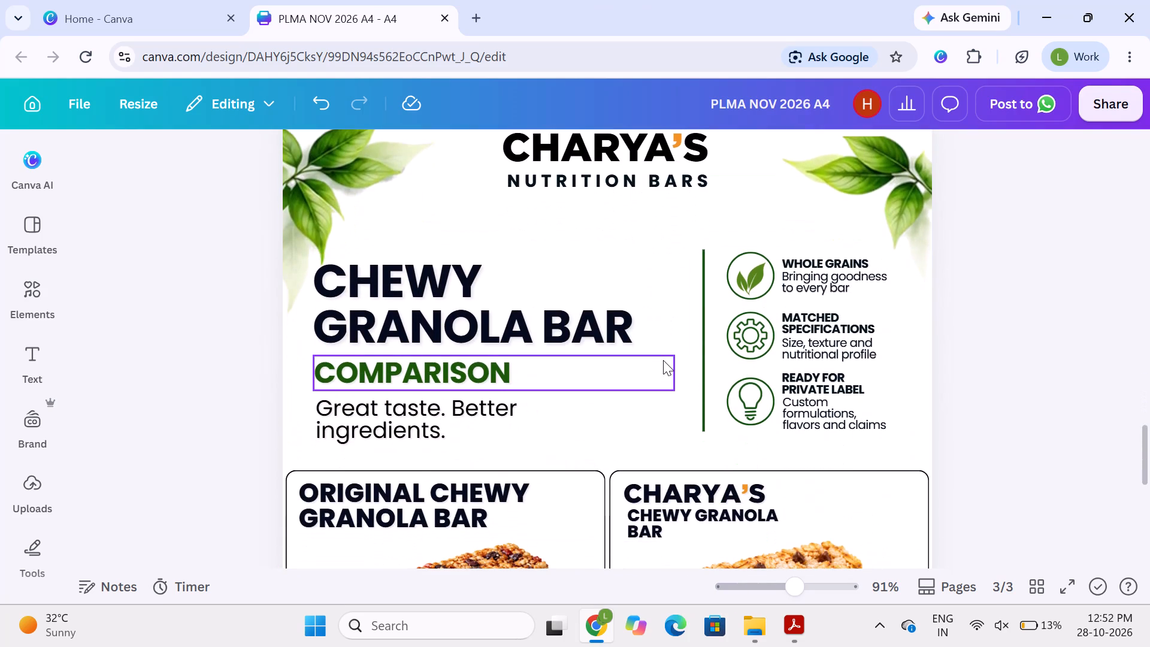
pyautogui.scroll(-2, 667, 295)
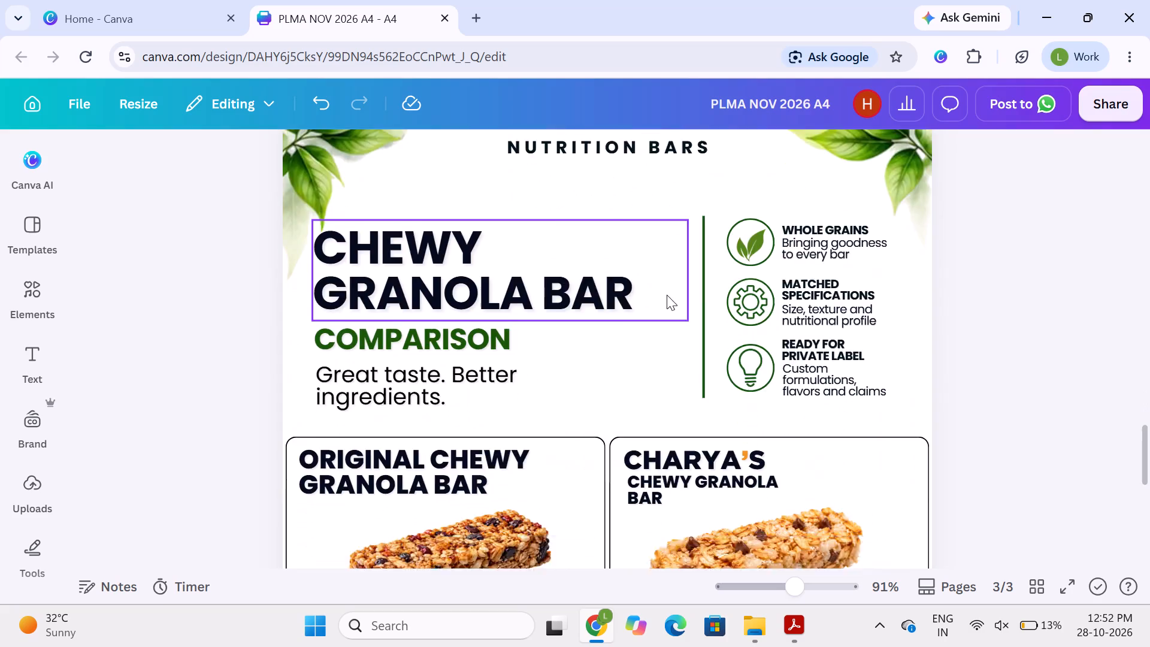
pyautogui.scroll(-1, 667, 295)
pyautogui.scroll(1, 667, 295)
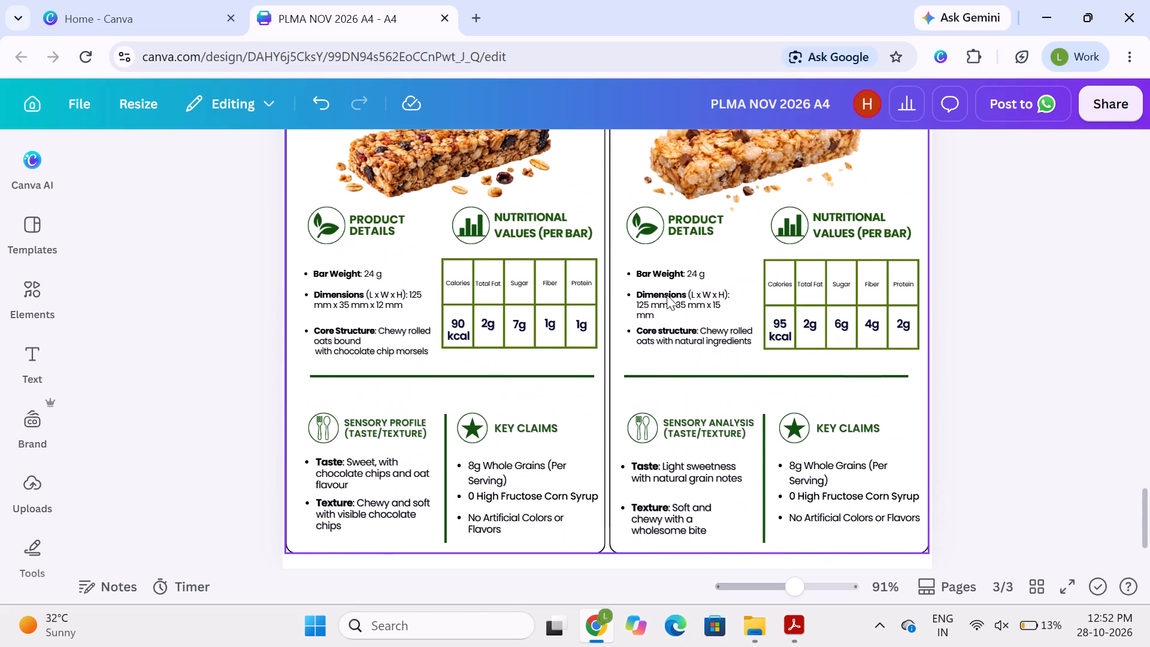
pyautogui.scroll(2, 667, 295)
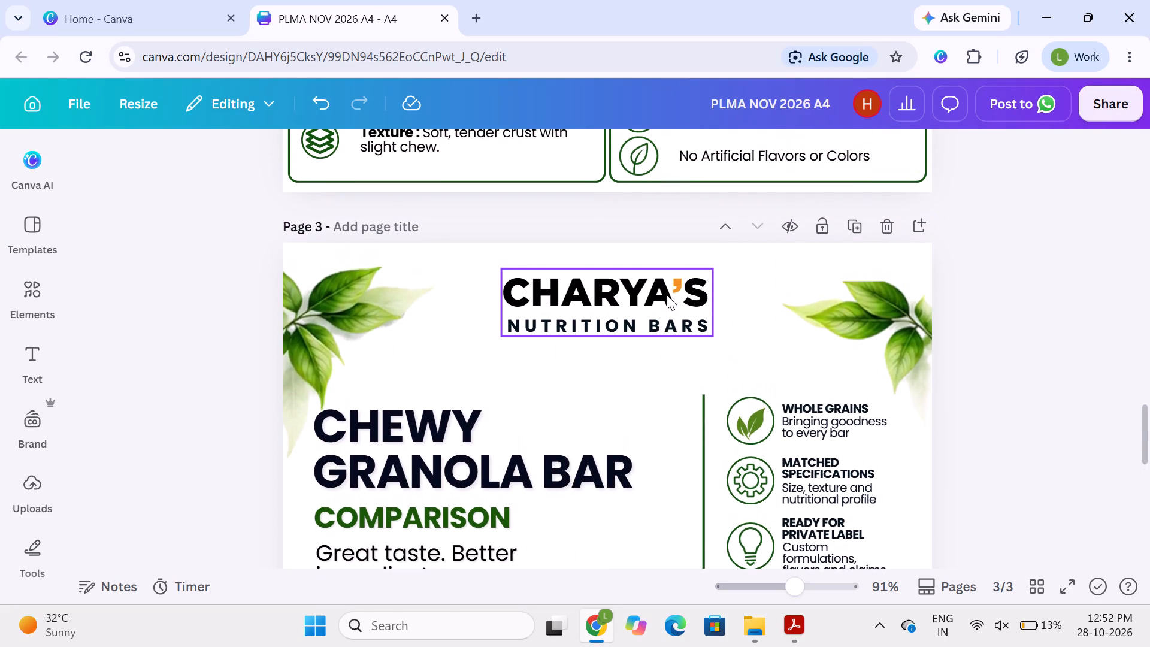
pyautogui.scroll(2, 784, 267)
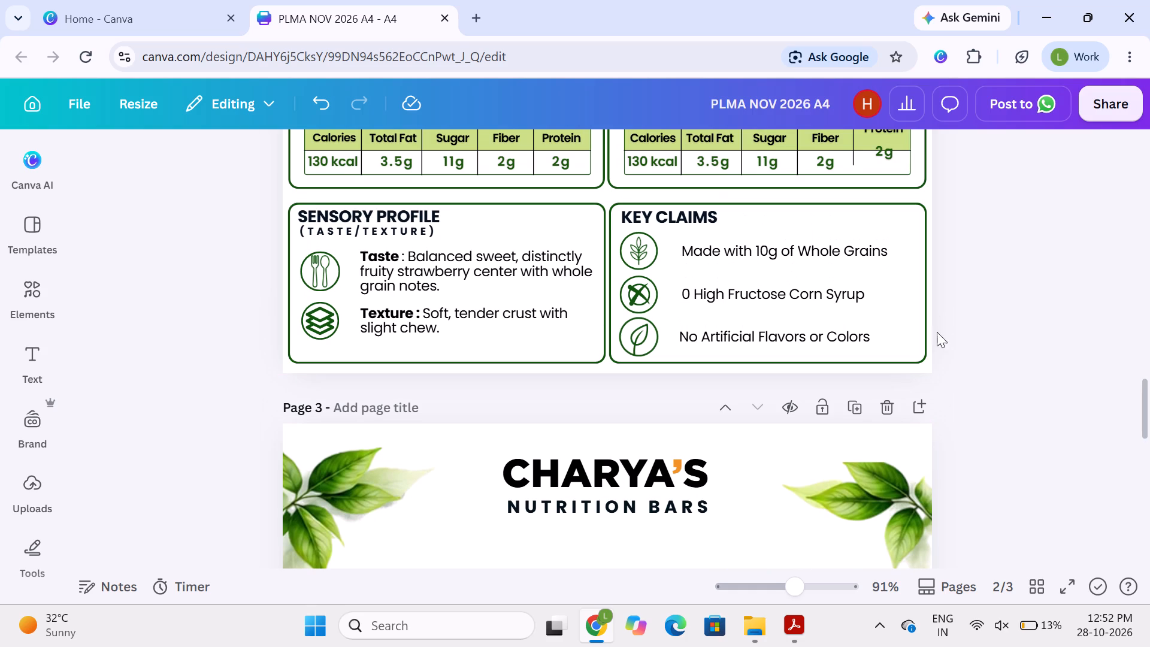
pyautogui.click(1006, 323)
pyautogui.scroll(4, 826, 273)
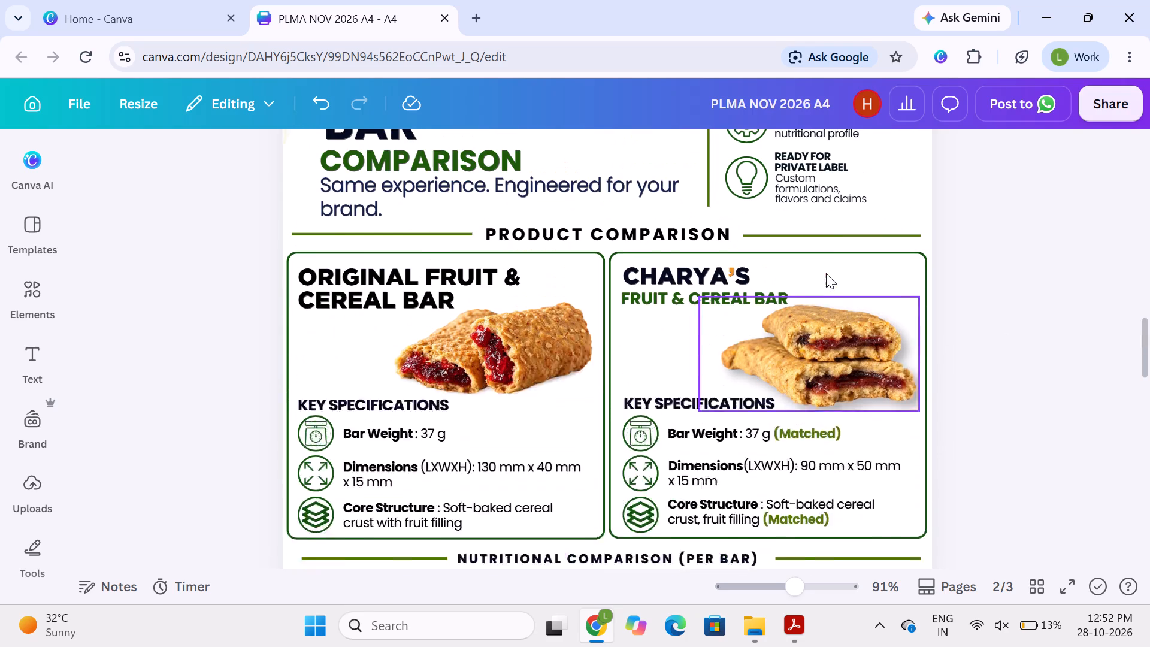
pyautogui.scroll(1, 826, 273)
pyautogui.scroll(-1, 761, 401)
pyautogui.scroll(1, 761, 401)
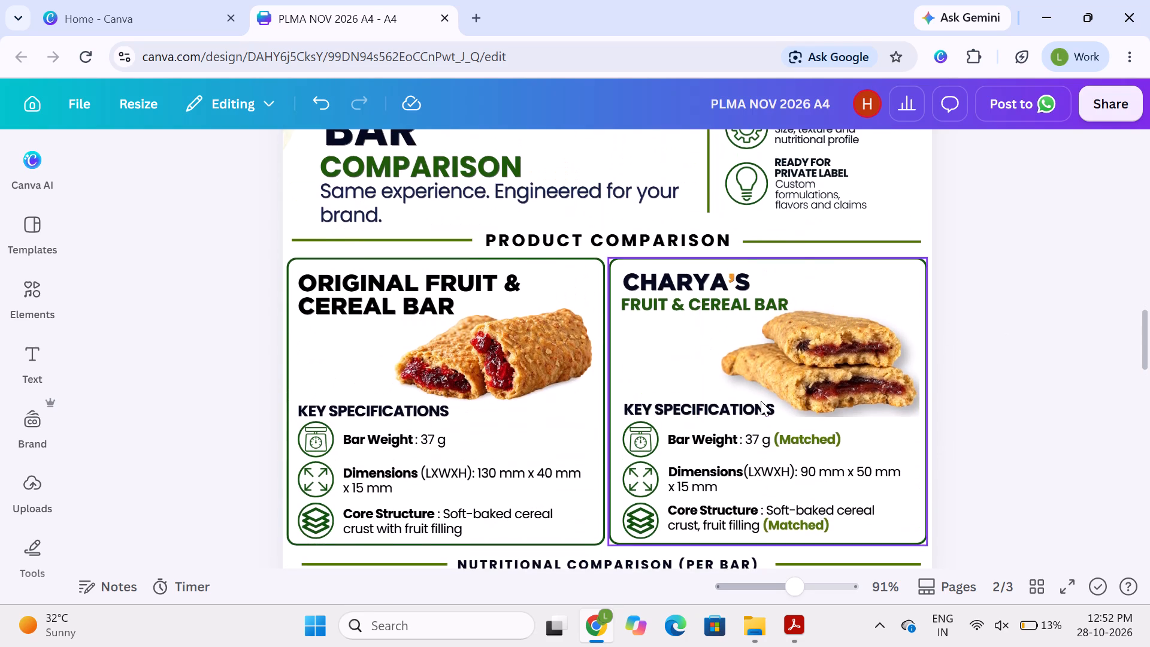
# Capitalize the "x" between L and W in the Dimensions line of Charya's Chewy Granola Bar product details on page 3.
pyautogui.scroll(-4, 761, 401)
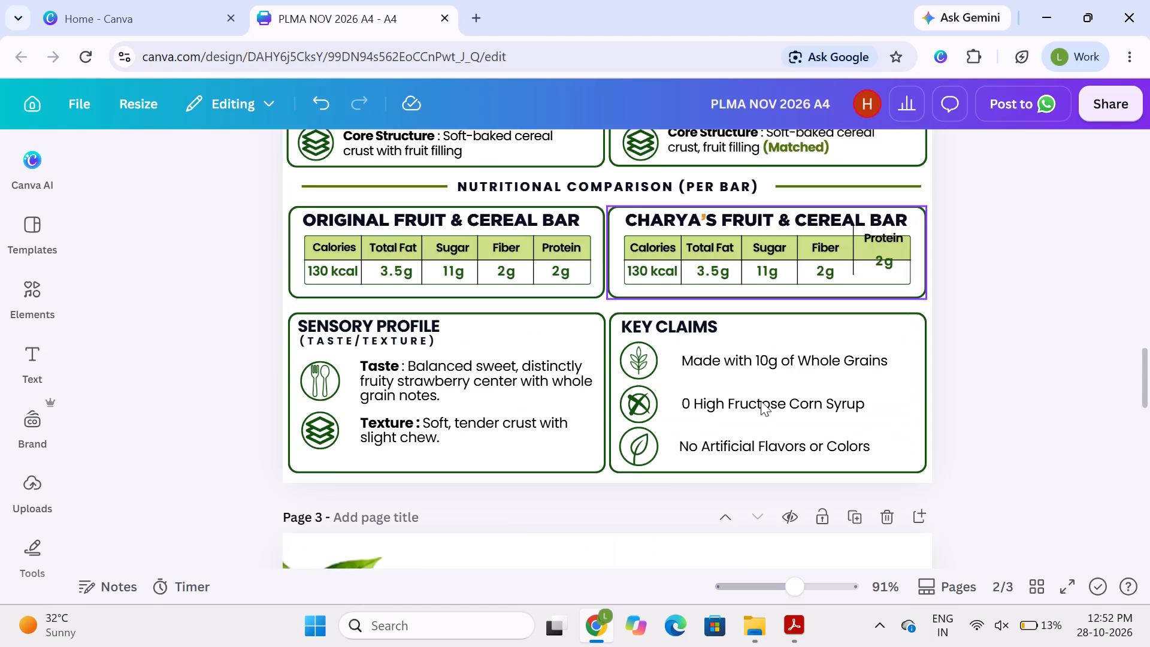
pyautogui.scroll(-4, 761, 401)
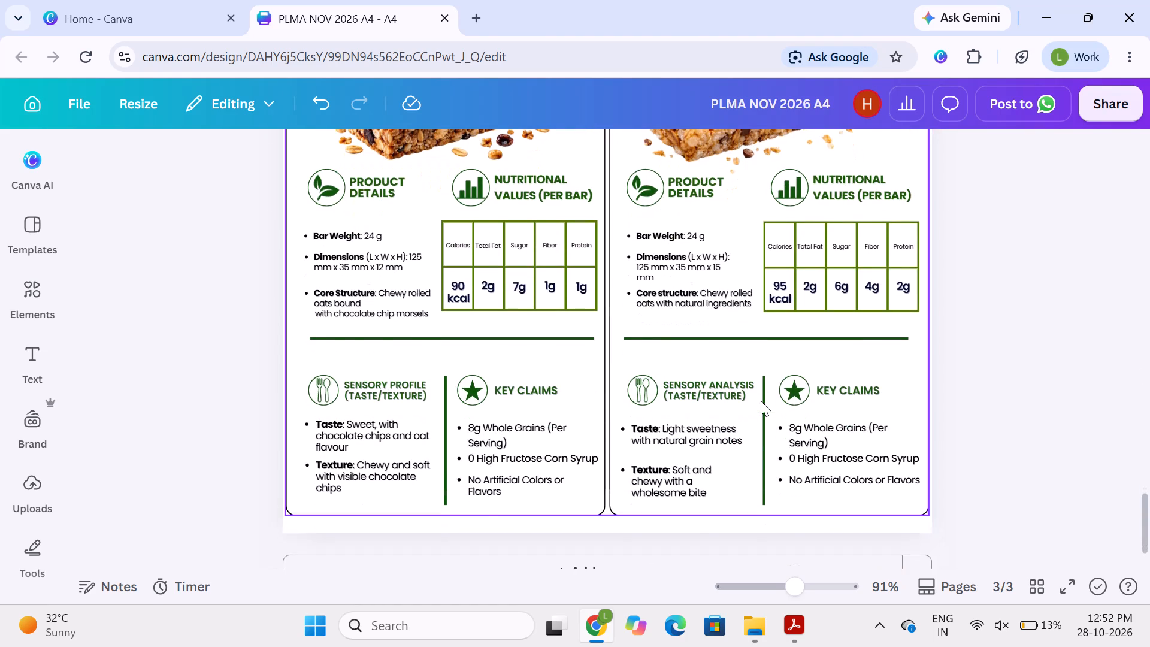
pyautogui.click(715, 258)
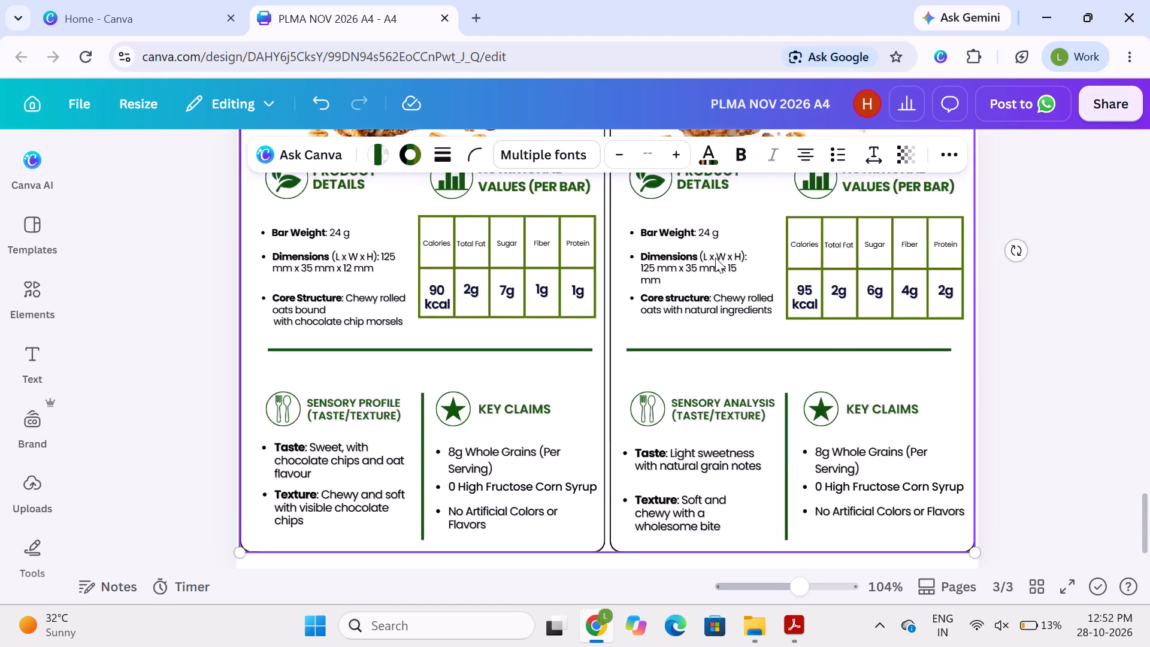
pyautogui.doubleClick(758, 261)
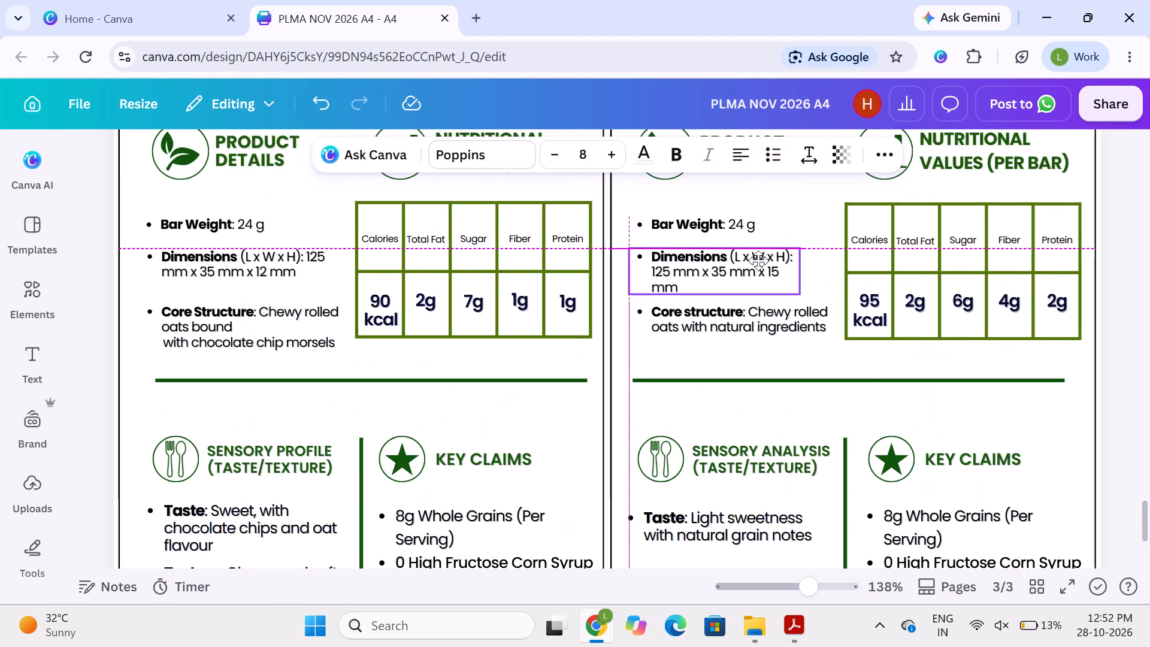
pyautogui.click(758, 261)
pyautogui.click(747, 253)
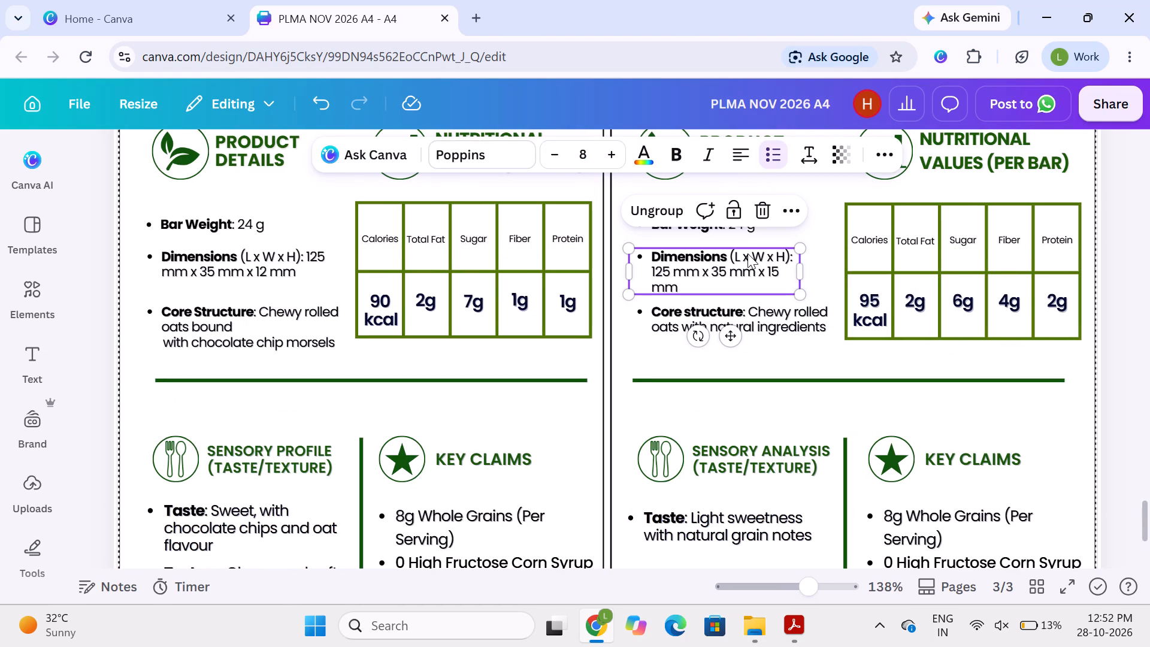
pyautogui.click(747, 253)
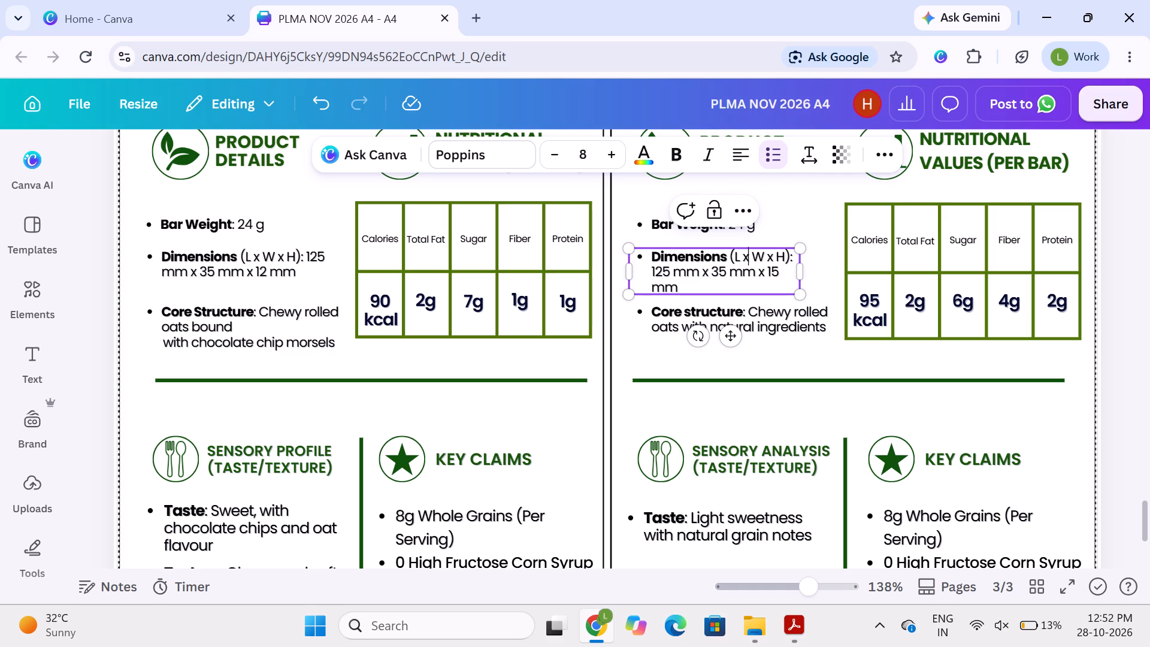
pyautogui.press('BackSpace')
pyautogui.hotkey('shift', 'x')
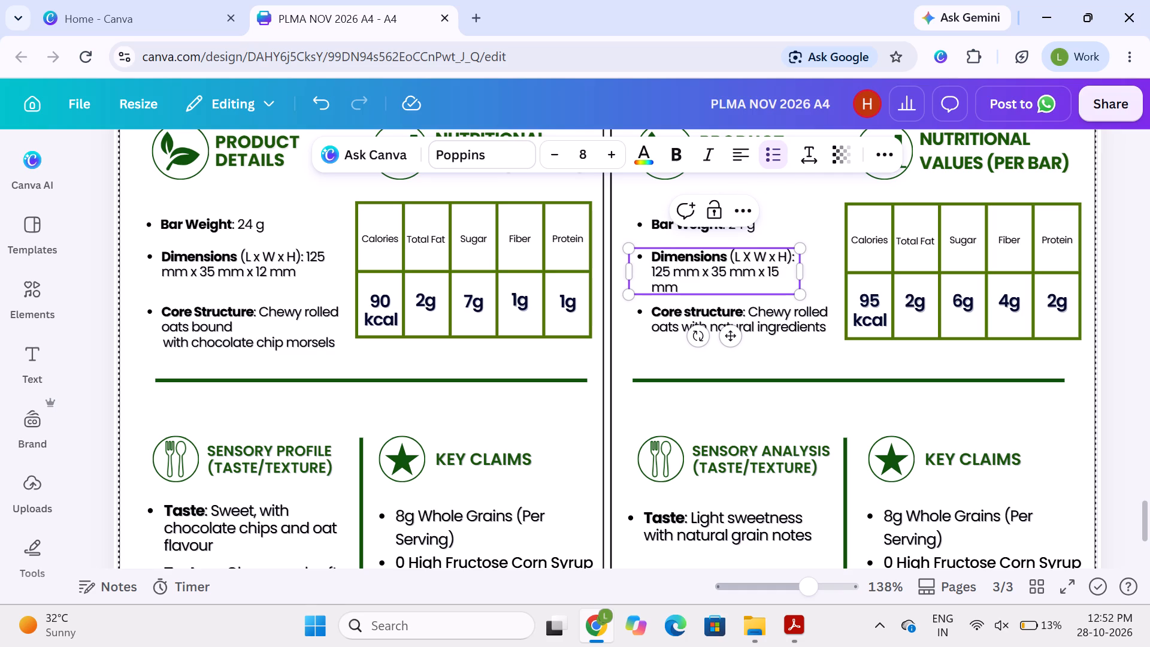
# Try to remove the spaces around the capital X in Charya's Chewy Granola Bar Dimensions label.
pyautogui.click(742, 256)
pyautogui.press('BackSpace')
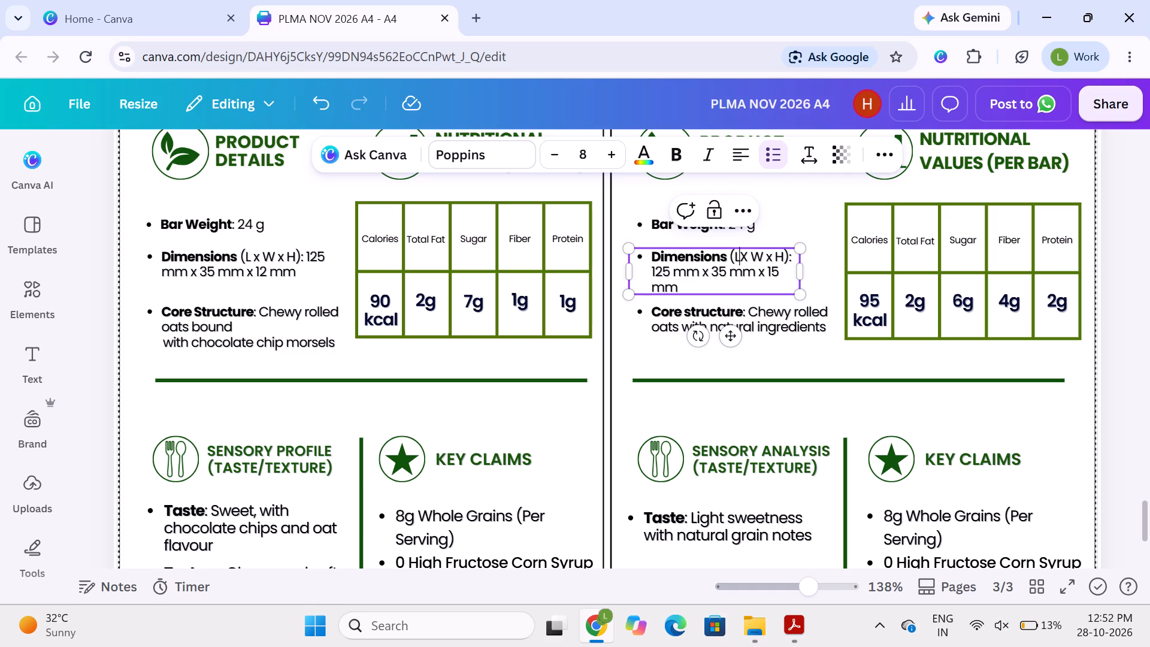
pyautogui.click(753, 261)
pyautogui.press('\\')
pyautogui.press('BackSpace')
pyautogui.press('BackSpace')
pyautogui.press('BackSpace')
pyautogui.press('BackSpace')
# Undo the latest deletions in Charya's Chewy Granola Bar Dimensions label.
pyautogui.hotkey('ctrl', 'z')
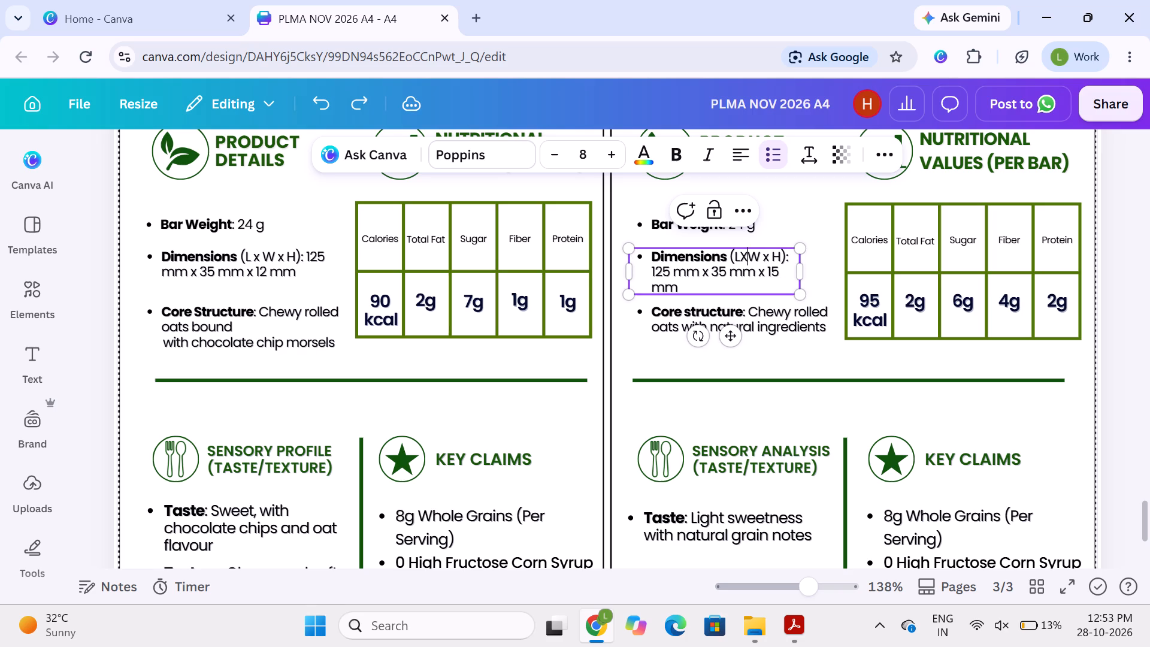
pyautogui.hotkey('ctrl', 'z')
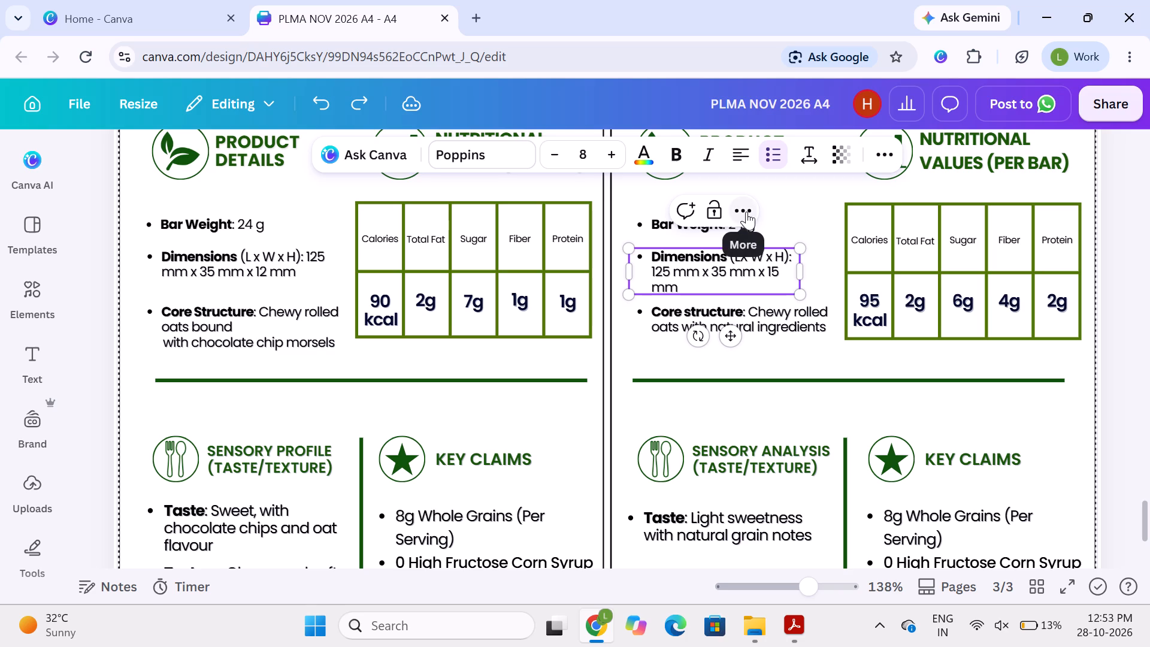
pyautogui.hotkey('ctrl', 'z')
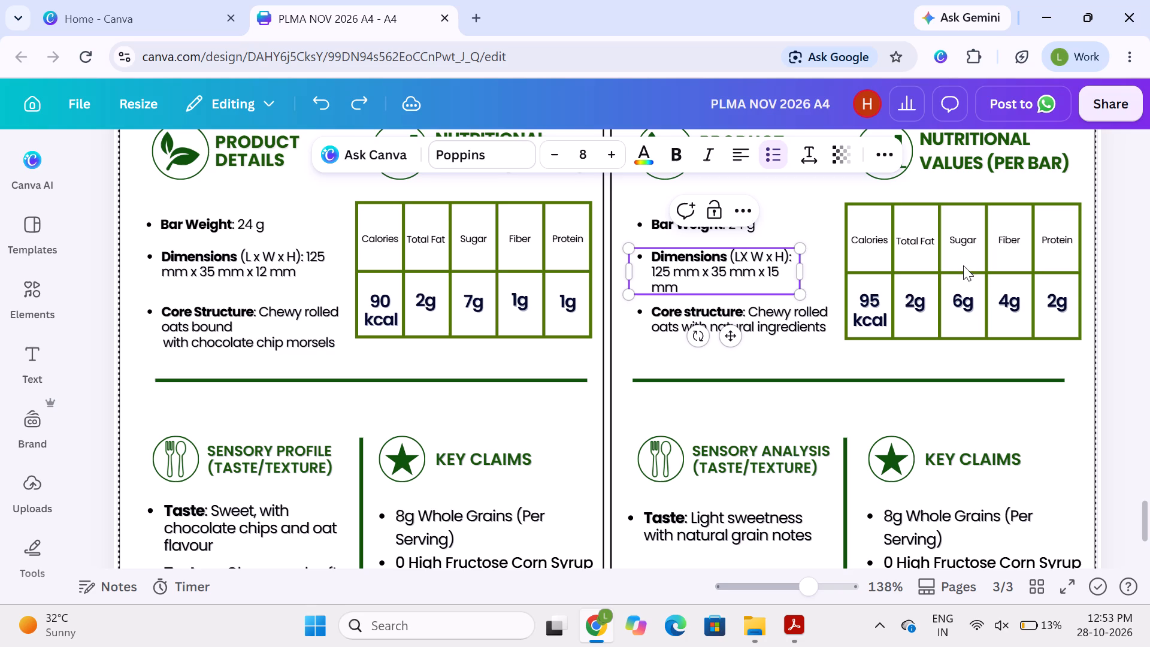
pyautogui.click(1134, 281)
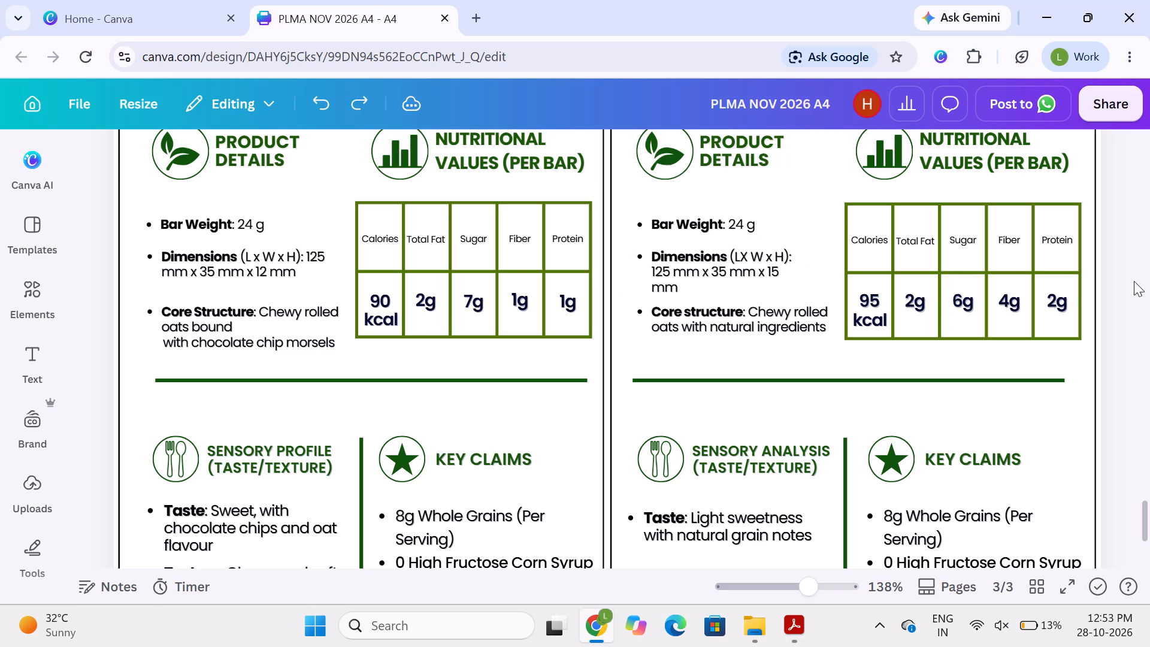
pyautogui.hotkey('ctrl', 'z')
# Compare the Dimensions notation and layout of the fruit and cereal bar page with the chewy granola bar page.
pyautogui.scroll(3, 1112, 321)
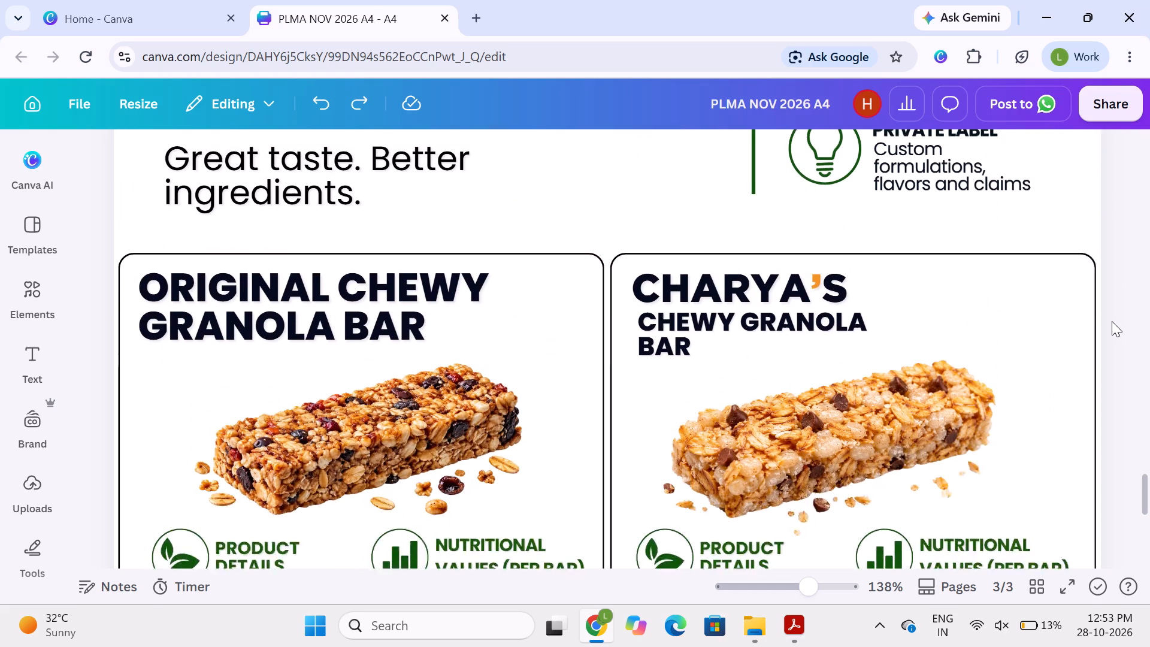
pyautogui.scroll(8, 1112, 321)
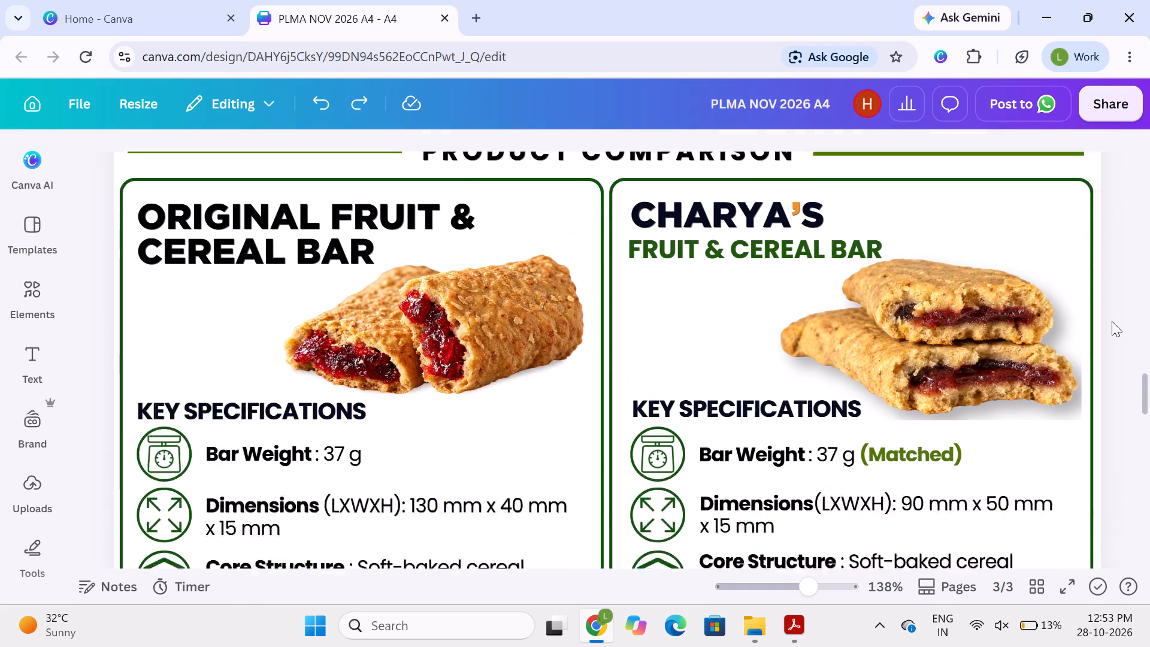
pyautogui.scroll(1, 1112, 321)
pyautogui.scroll(-1, 1112, 321)
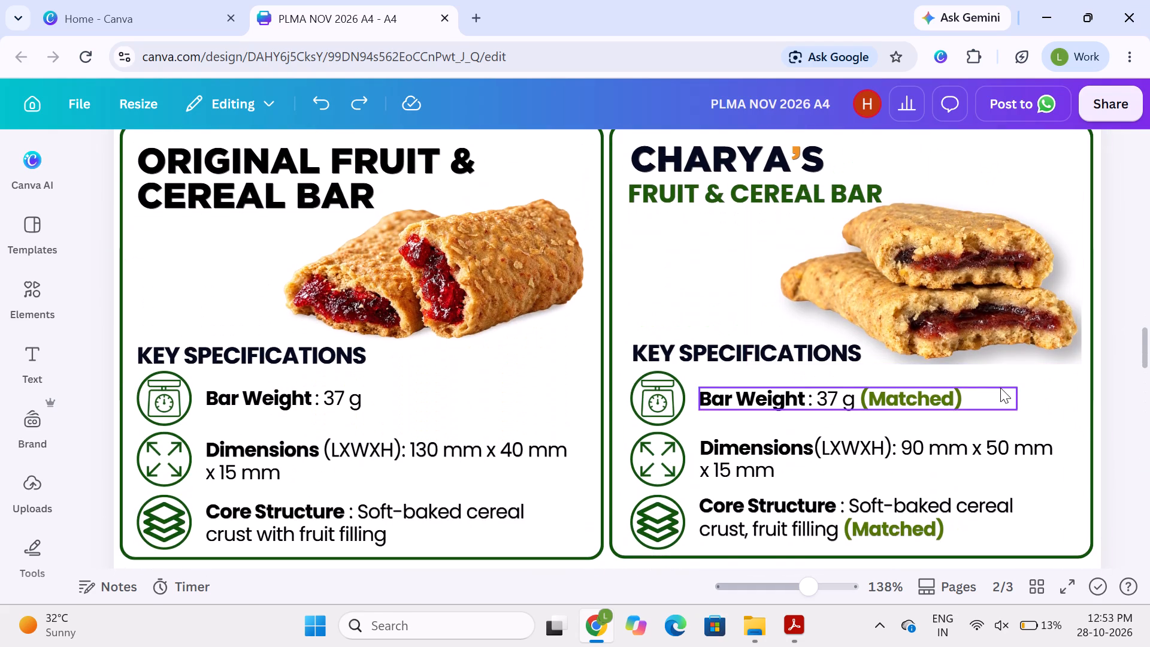
pyautogui.scroll(-1, 1000, 388)
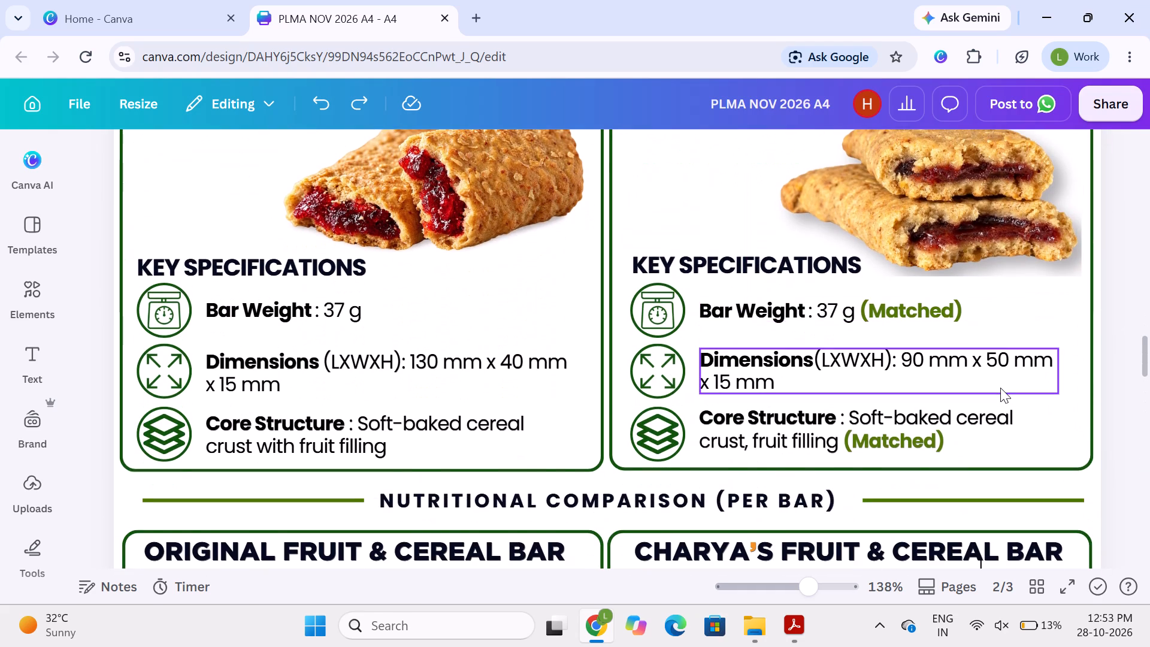
pyautogui.scroll(-1, 1000, 388)
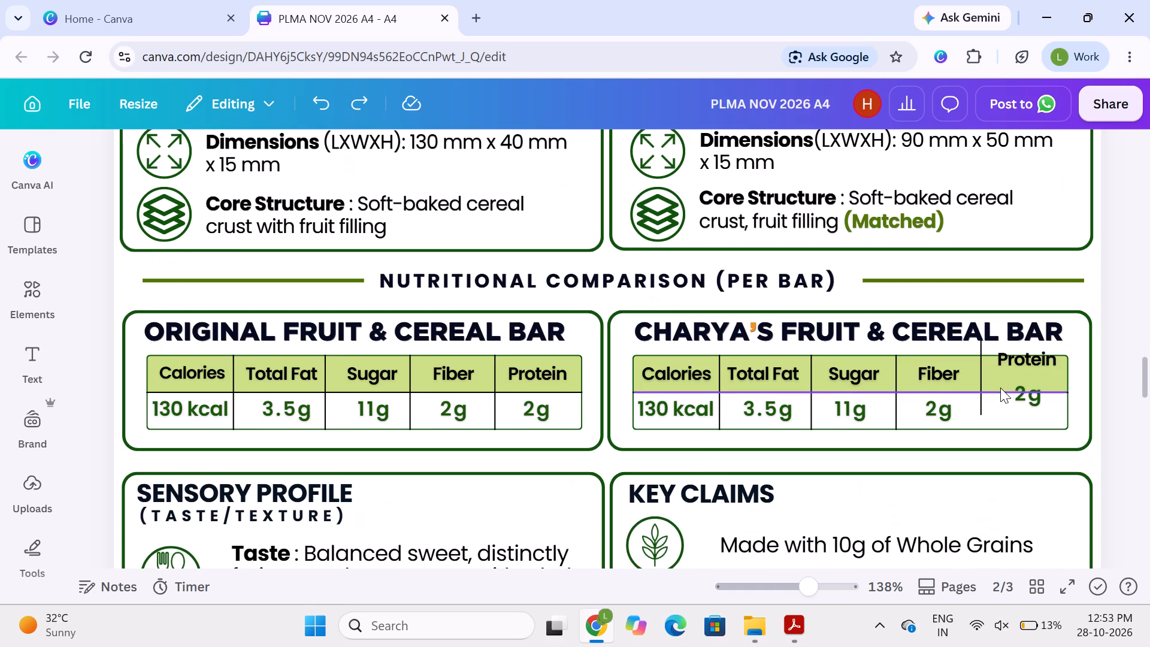
pyautogui.scroll(-9, 1000, 388)
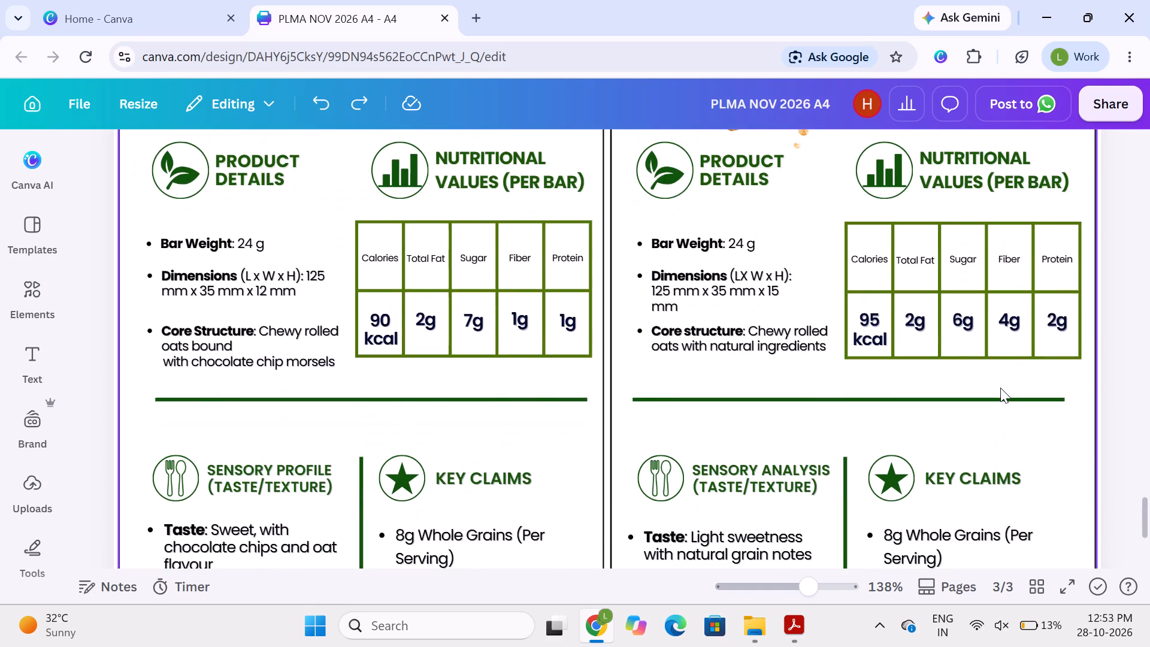
pyautogui.click(1125, 362)
pyautogui.scroll(-1, 1125, 362)
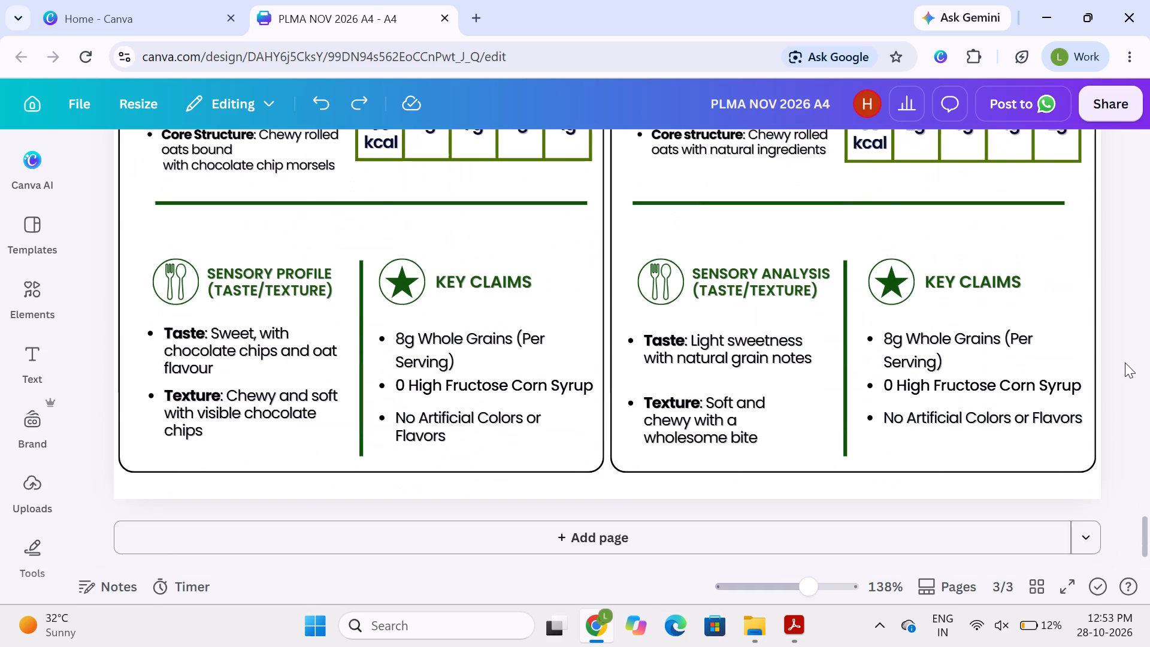
pyautogui.scroll(-1, 1125, 362)
pyautogui.scroll(2, 1125, 362)
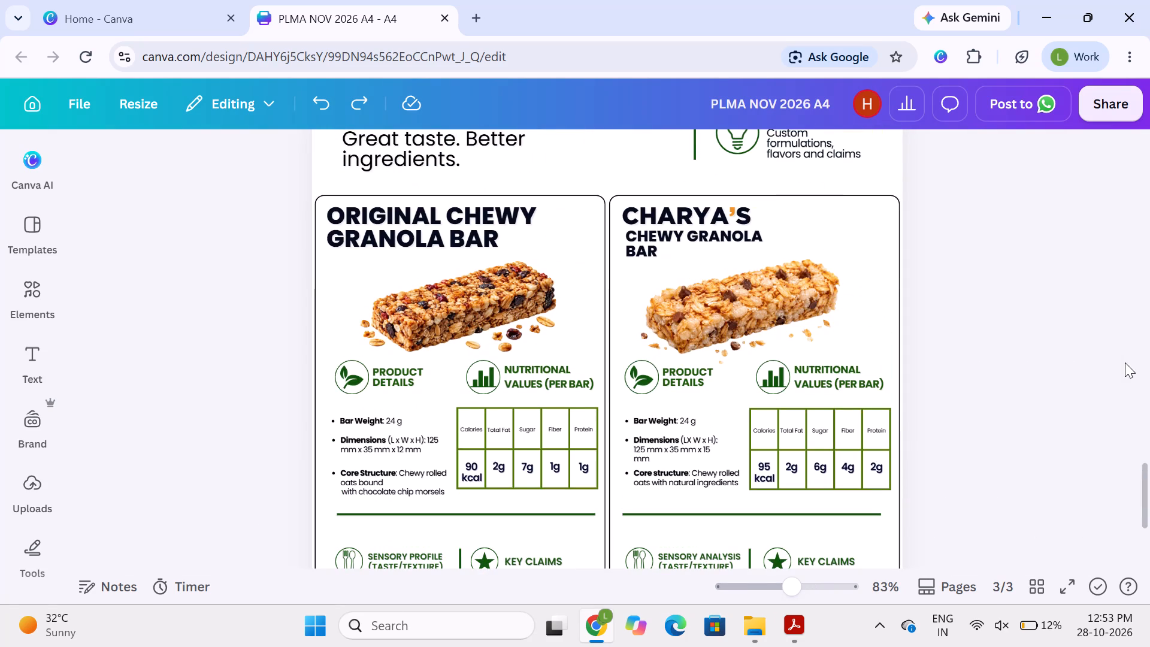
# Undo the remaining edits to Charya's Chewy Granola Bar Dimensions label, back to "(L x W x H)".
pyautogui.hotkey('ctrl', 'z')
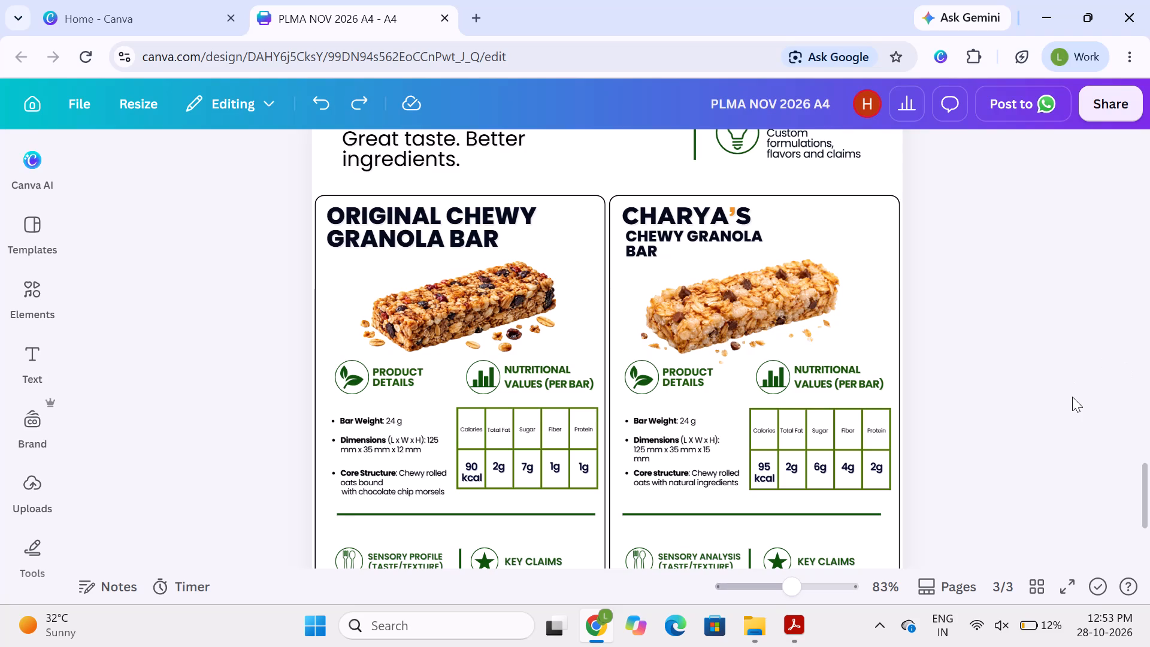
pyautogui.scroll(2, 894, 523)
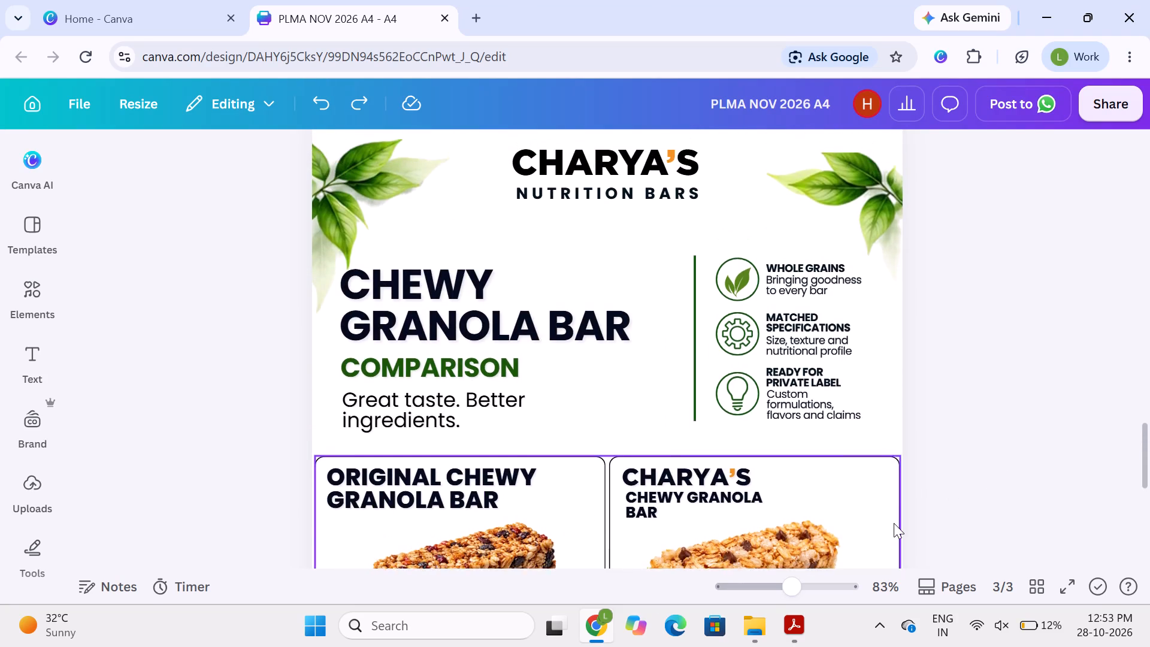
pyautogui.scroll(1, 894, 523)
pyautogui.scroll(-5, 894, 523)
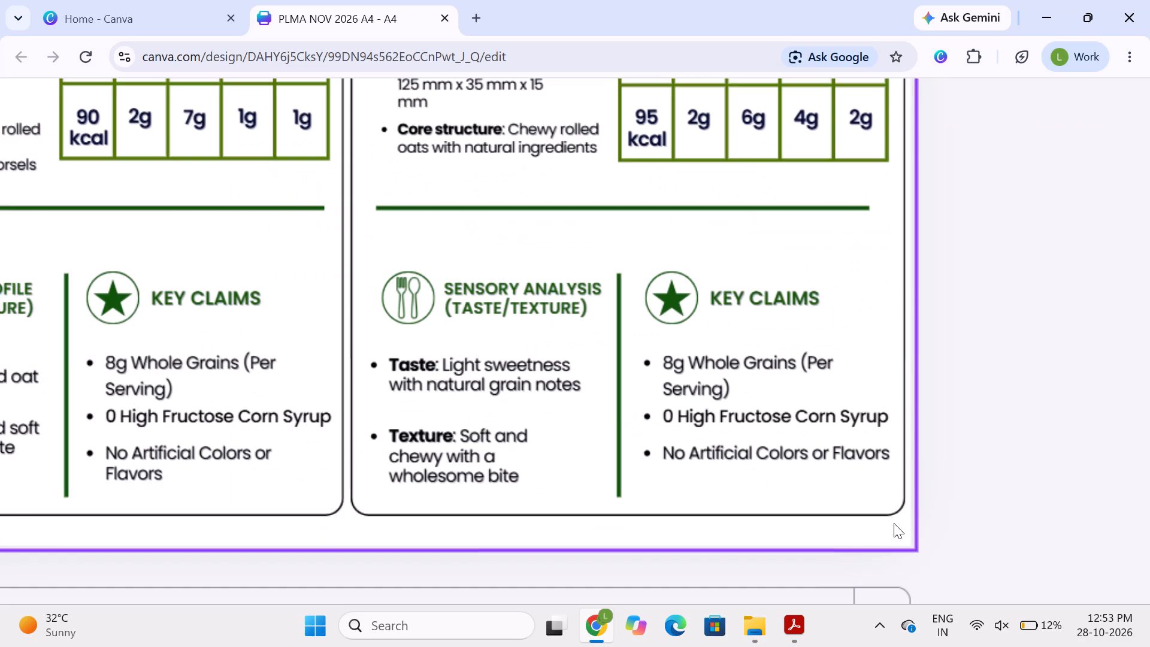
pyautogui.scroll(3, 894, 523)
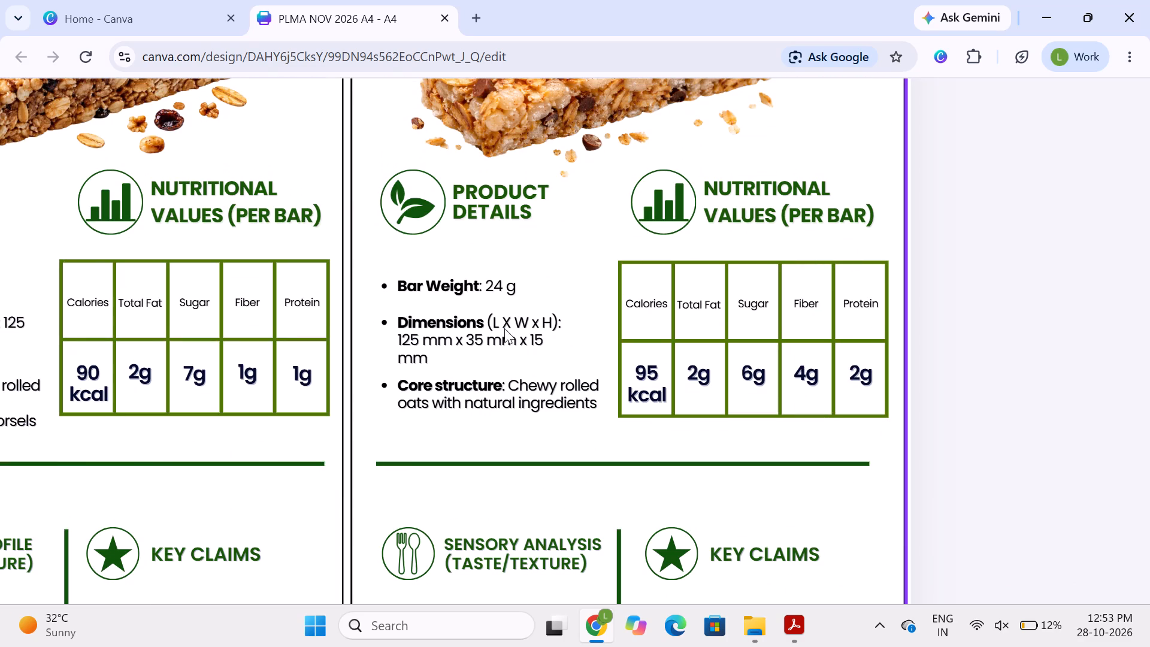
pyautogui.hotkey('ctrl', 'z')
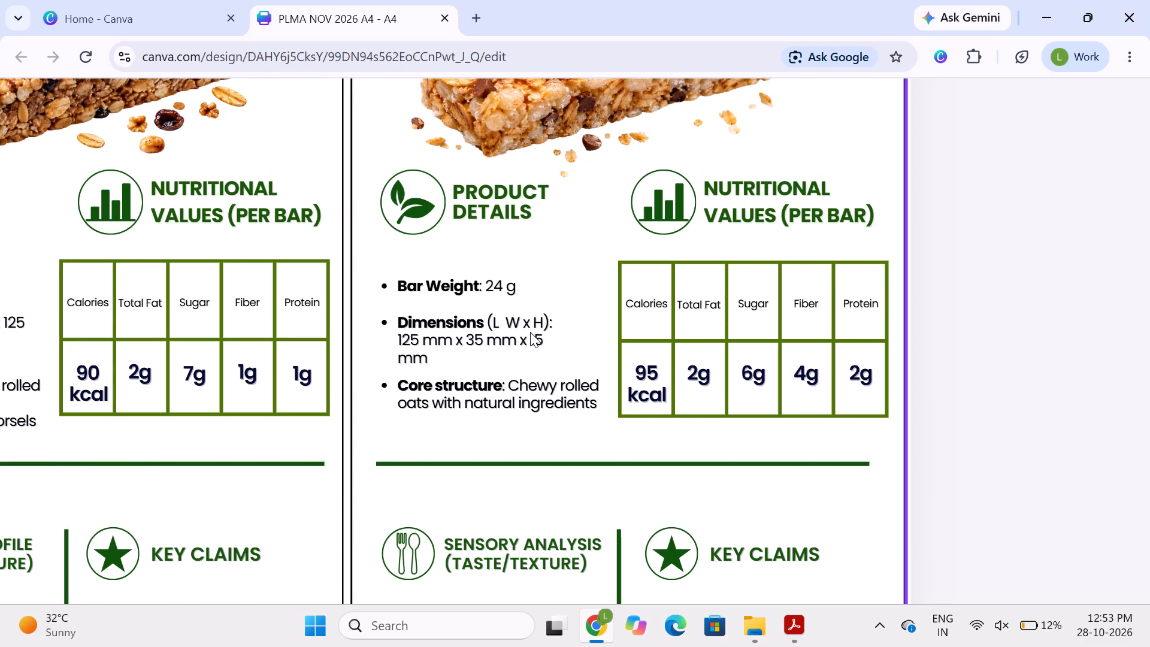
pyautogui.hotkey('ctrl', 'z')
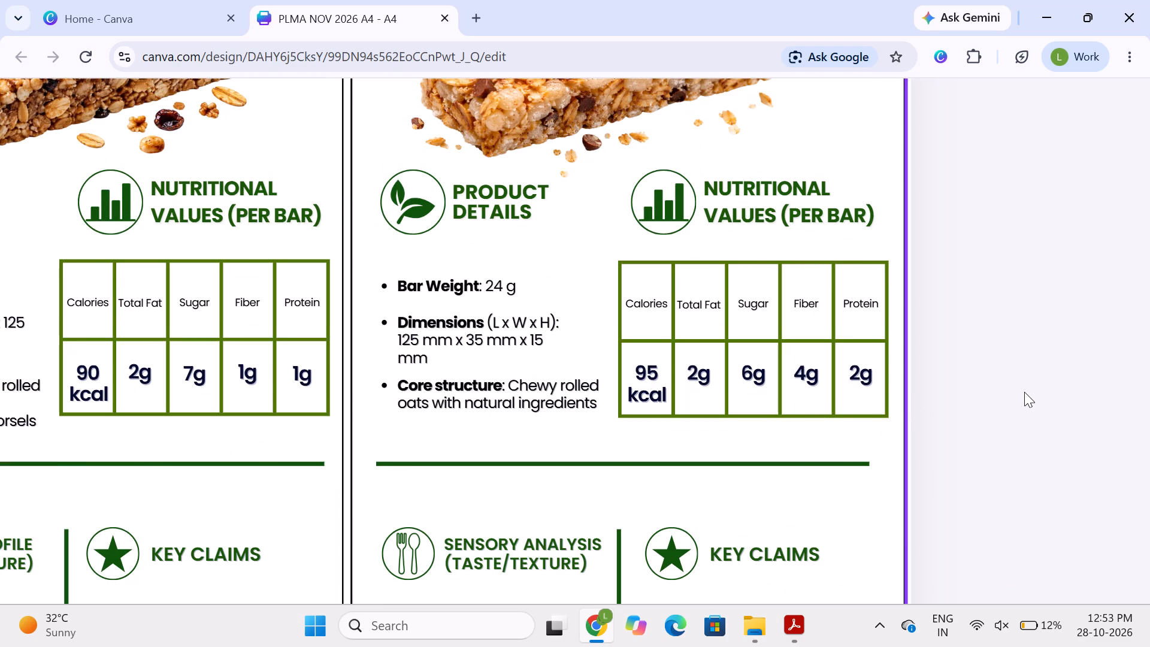
# Change the "SENSORY ANALYSIS" heading wording on Charya's Chewy Granola Bar card to "SENSORY PROFILE", keeping "(TASTE/TEXTURE)".
pyautogui.click(1024, 392)
pyautogui.scroll(-5, 1024, 392)
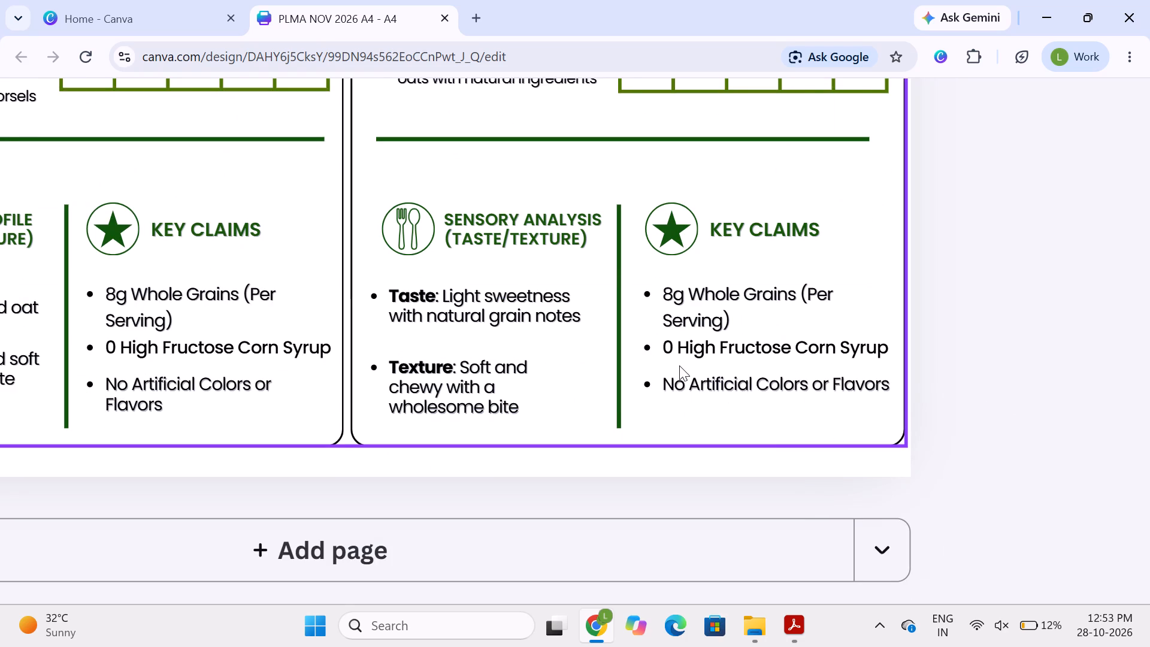
pyautogui.scroll(1, 679, 365)
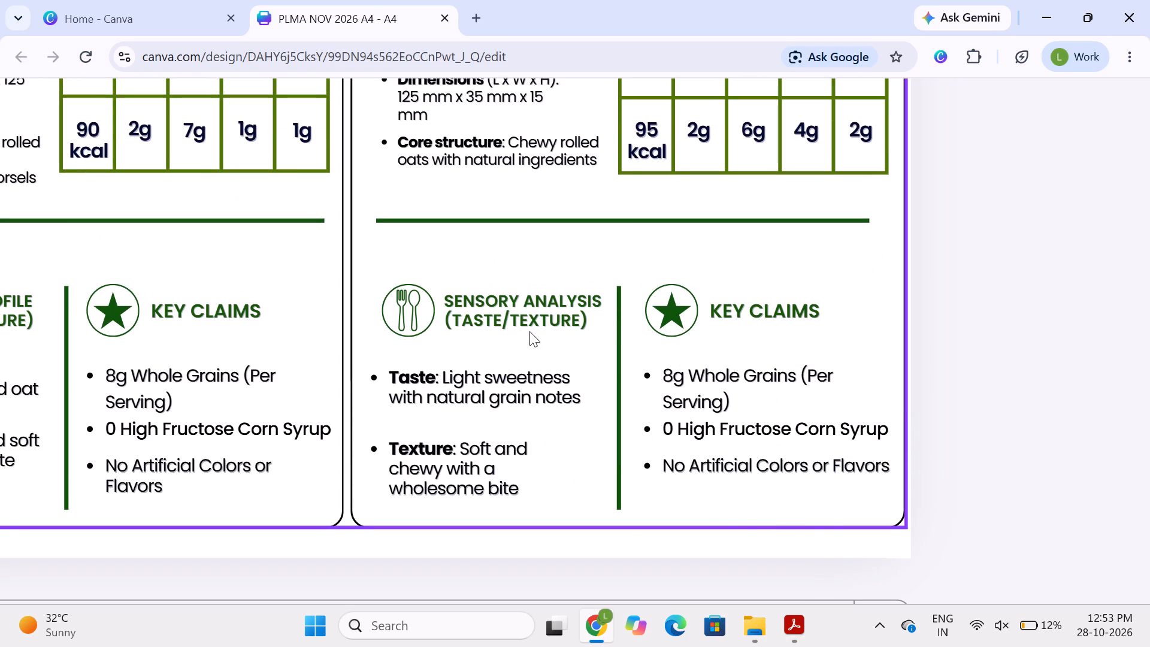
pyautogui.click(530, 306)
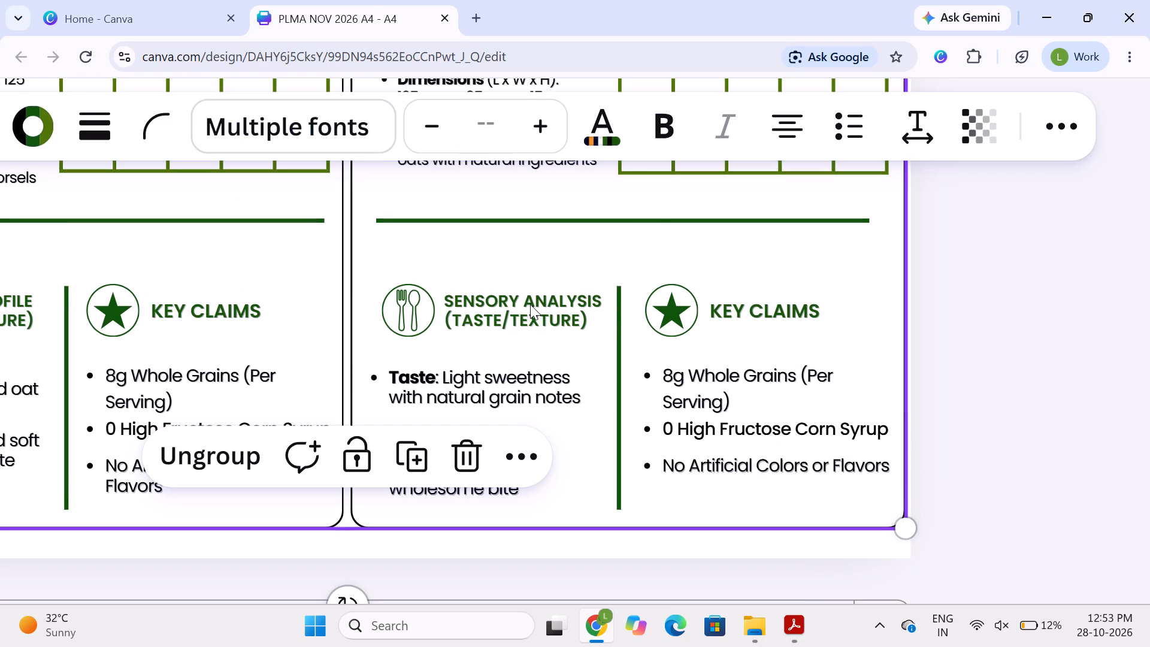
pyautogui.hscroll(3, 526, 302)
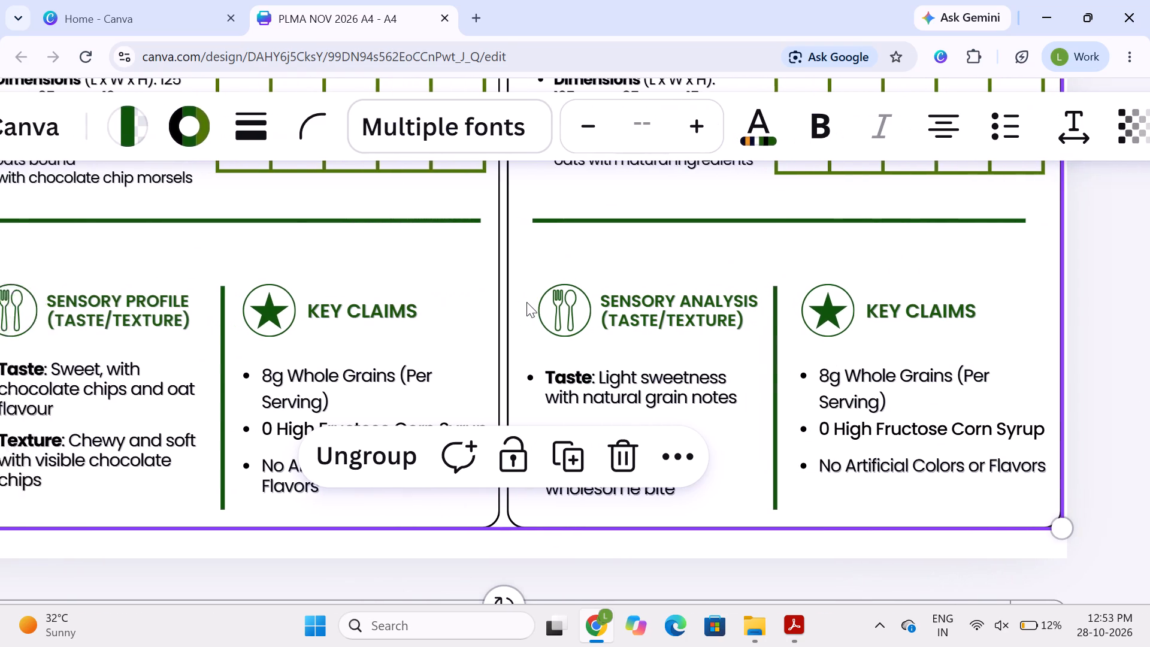
pyautogui.hscroll(1, 526, 302)
pyautogui.hscroll(-1, 526, 302)
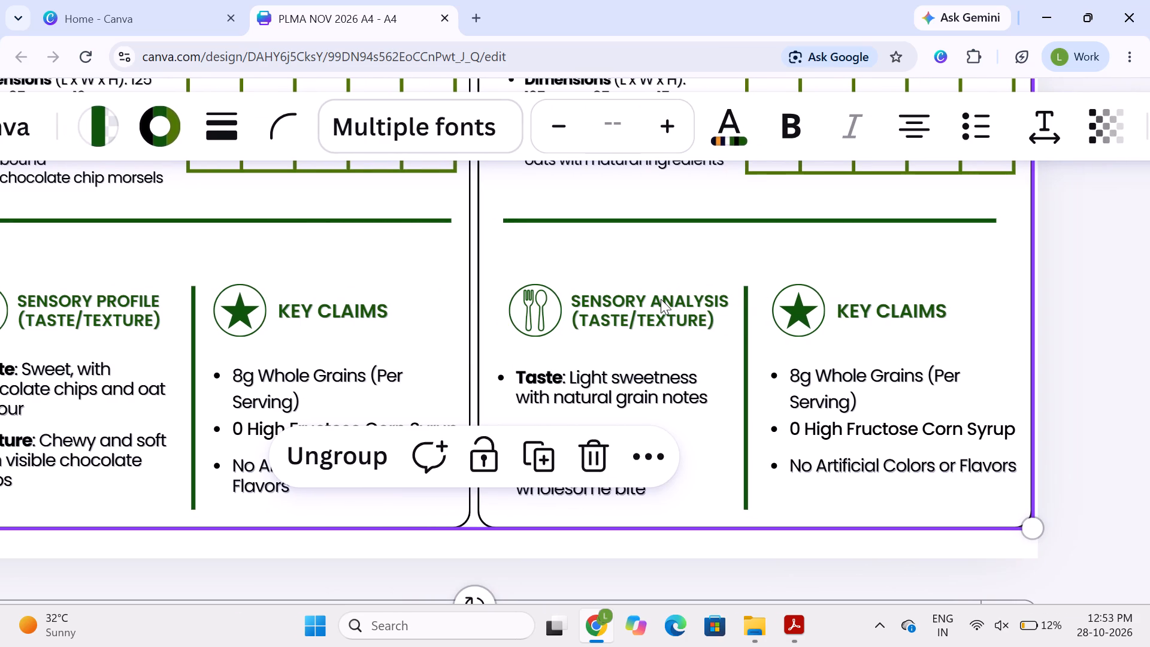
pyautogui.click(661, 299)
pyautogui.doubleClick(661, 299)
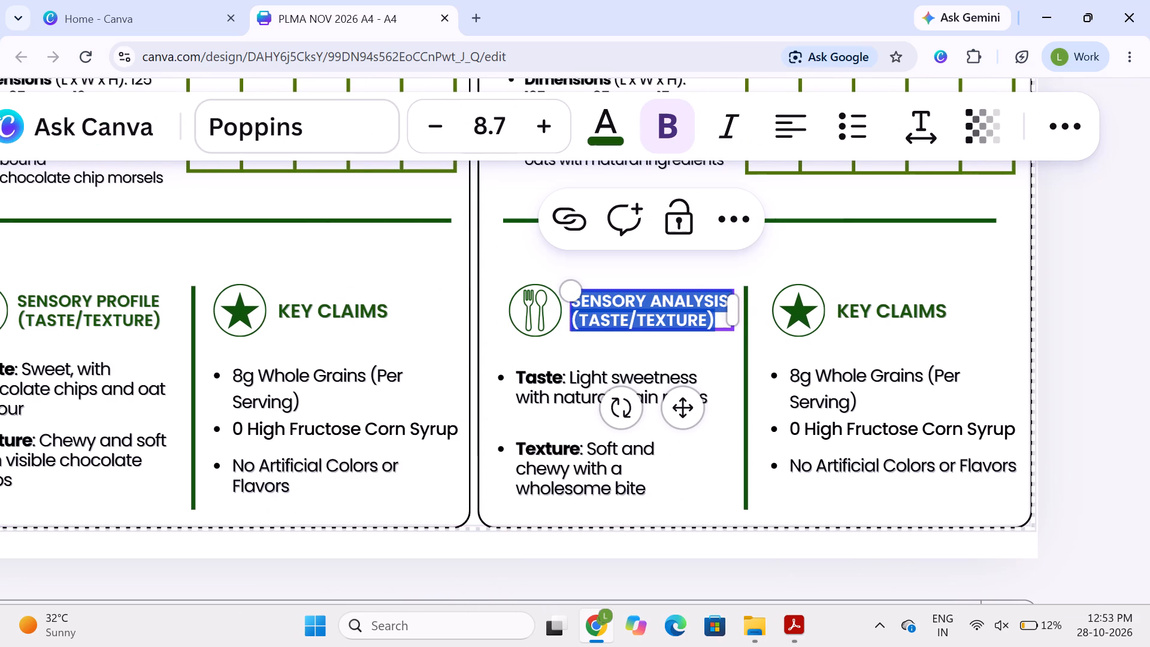
pyautogui.click(661, 299)
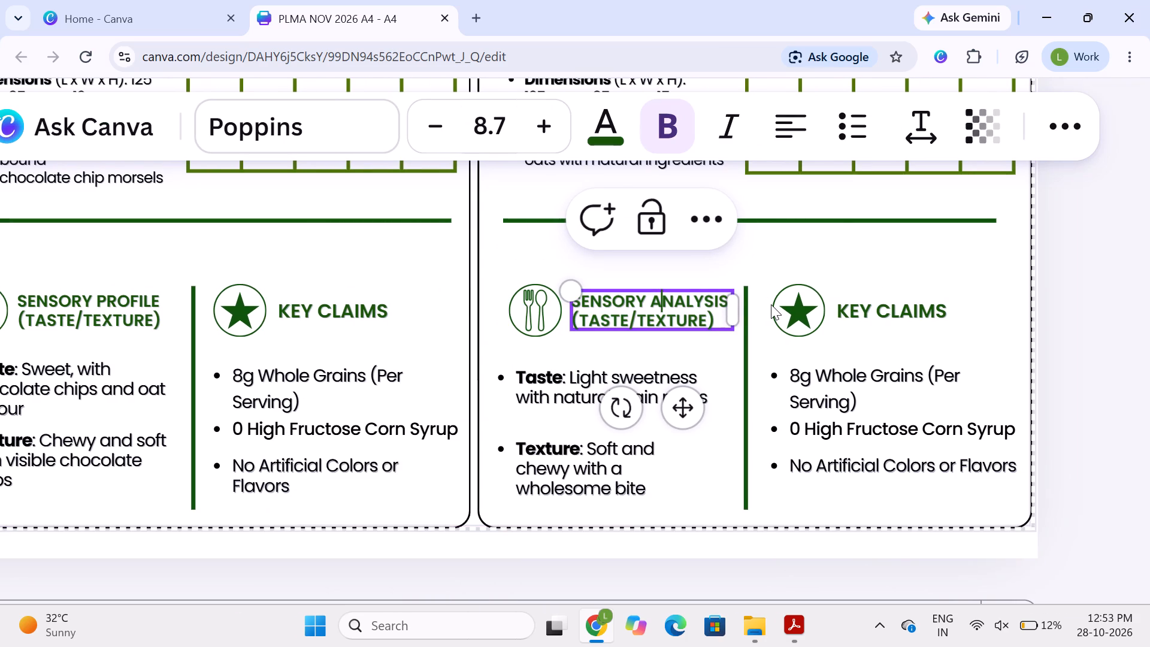
pyautogui.press('Right')
pyautogui.press('Right')
pyautogui.press('Right')
pyautogui.press('Right')
pyautogui.press('Right')
pyautogui.press('Right')
pyautogui.press('Right')
pyautogui.press('BackSpace')
pyautogui.press('BackSpace')
pyautogui.press('BackSpace')
pyautogui.press('BackSpace')
pyautogui.press('BackSpace')
pyautogui.press('BackSpace')
pyautogui.press('BackSpace')
pyautogui.press('BackSpace')
pyautogui.press('BackSpace')
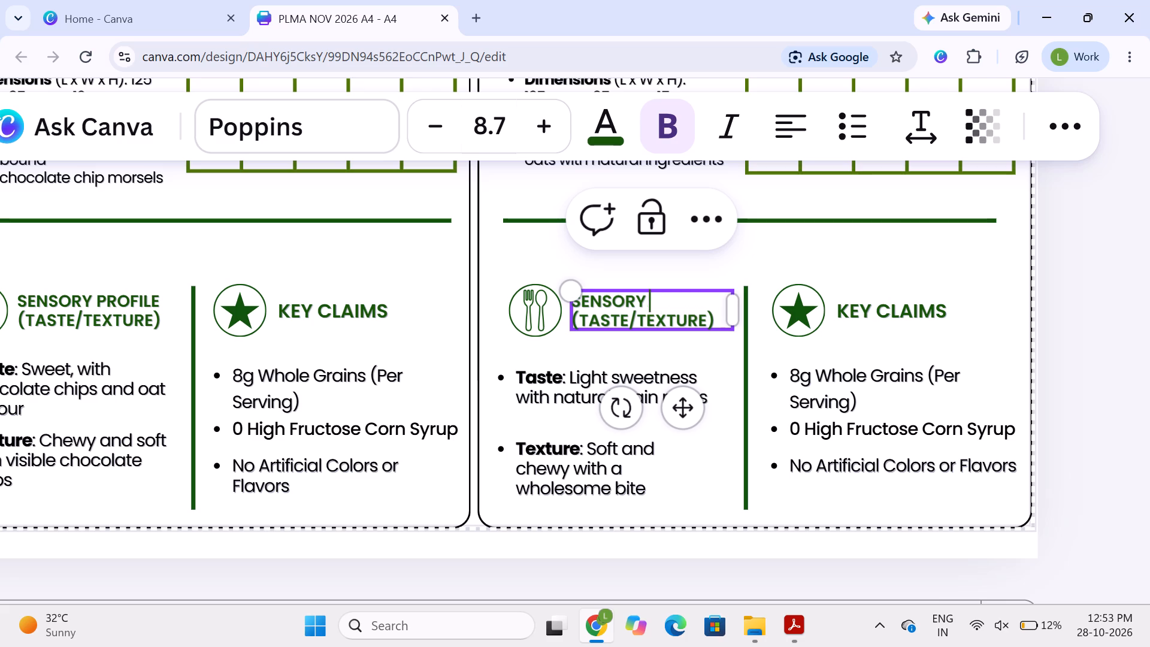
pyautogui.press('space')
pyautogui.write('profile')
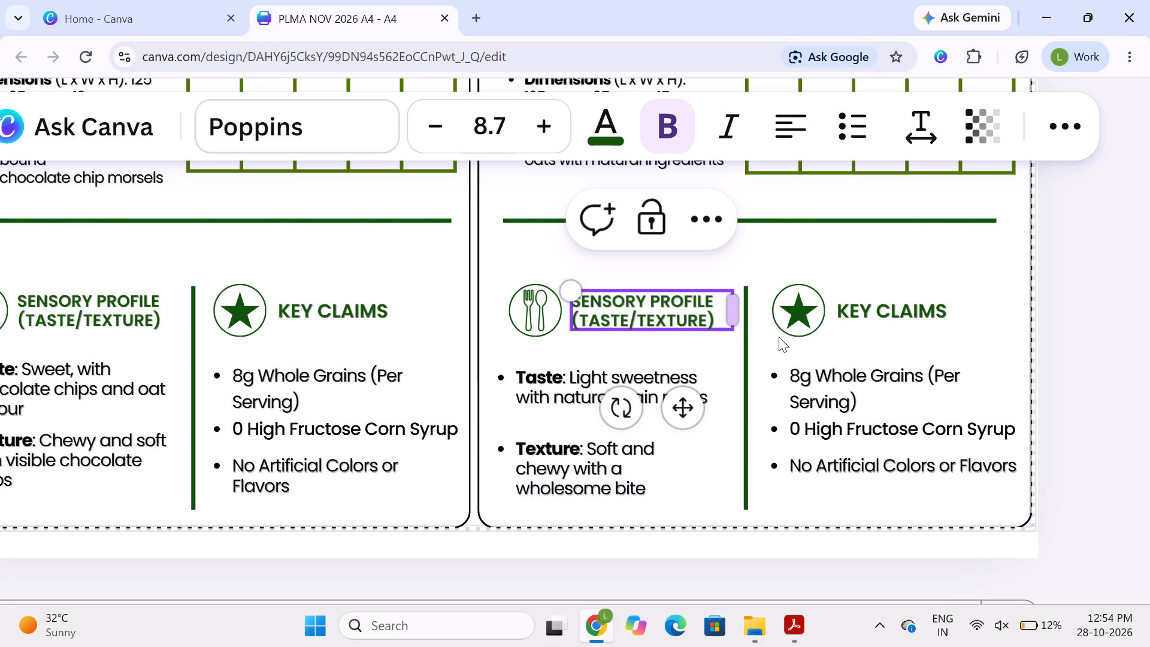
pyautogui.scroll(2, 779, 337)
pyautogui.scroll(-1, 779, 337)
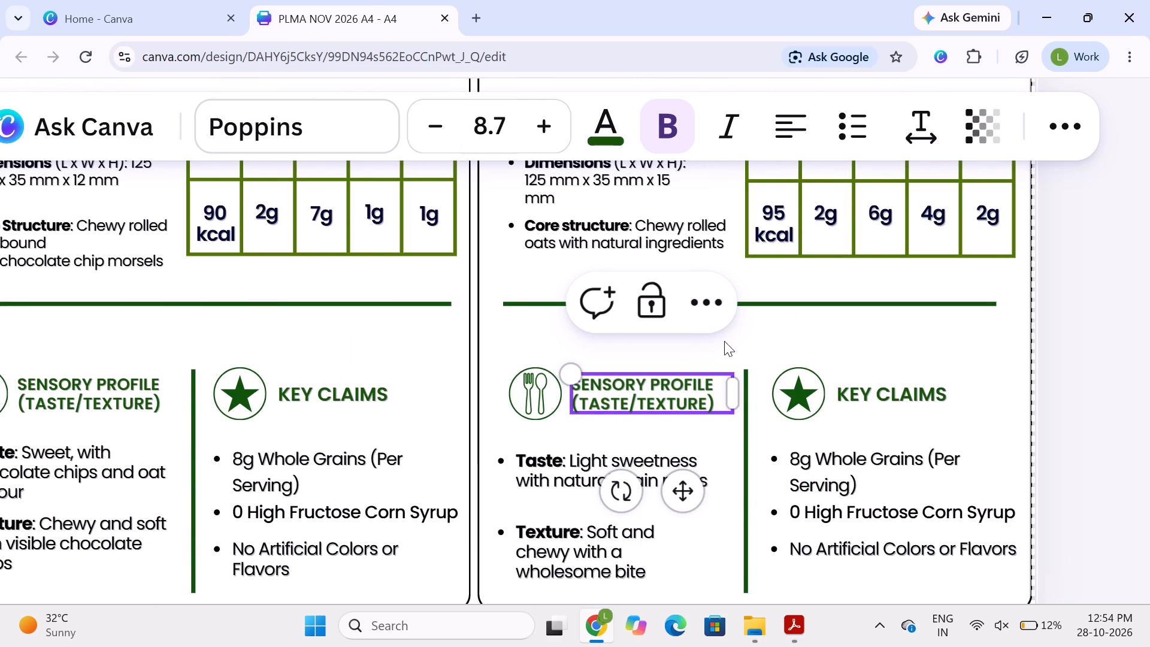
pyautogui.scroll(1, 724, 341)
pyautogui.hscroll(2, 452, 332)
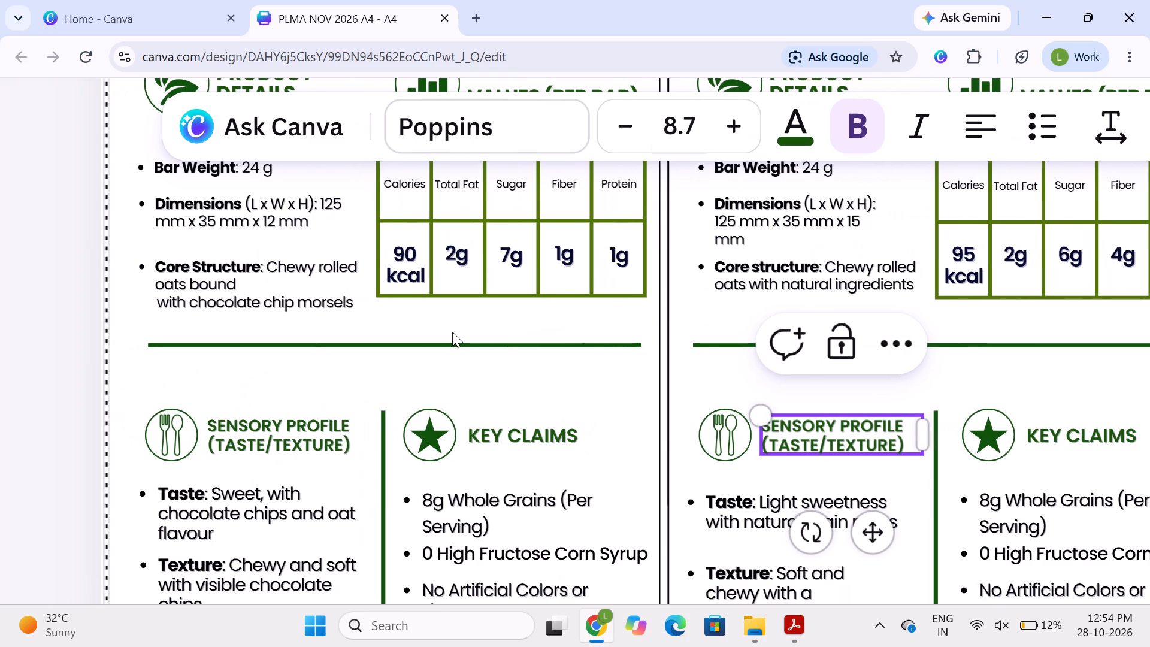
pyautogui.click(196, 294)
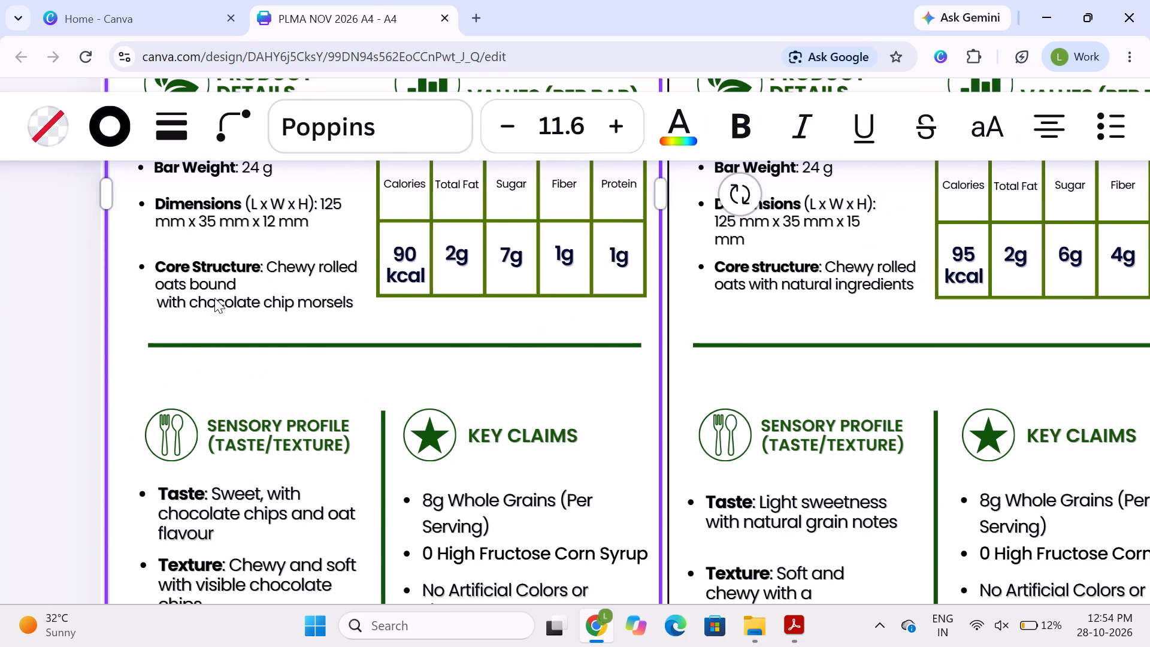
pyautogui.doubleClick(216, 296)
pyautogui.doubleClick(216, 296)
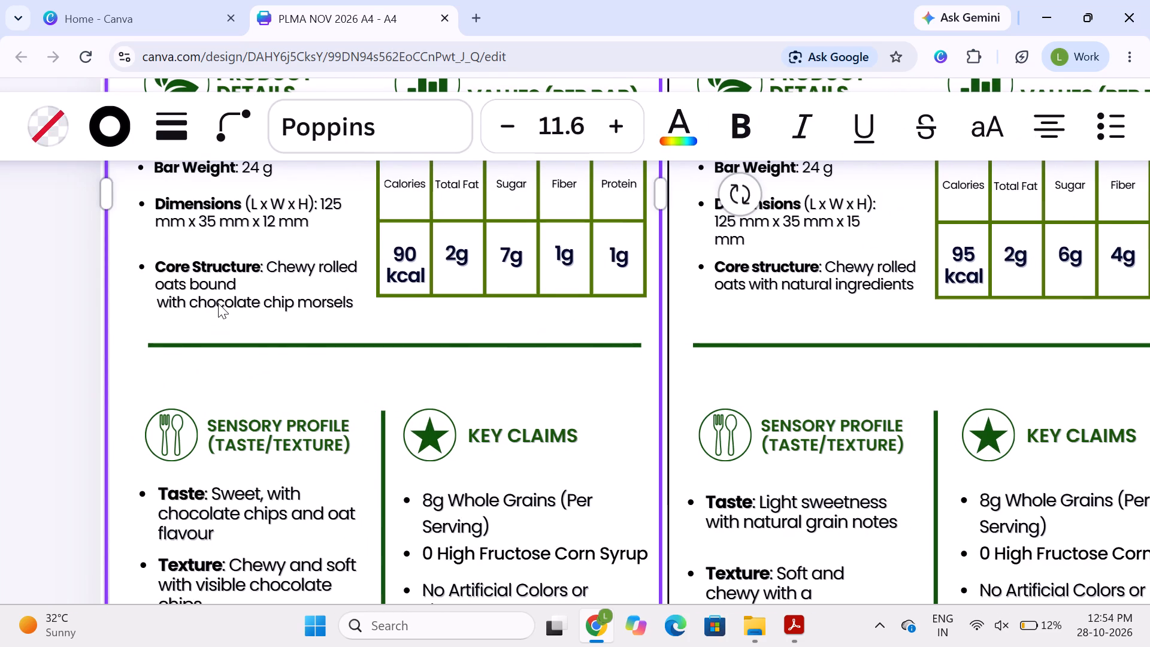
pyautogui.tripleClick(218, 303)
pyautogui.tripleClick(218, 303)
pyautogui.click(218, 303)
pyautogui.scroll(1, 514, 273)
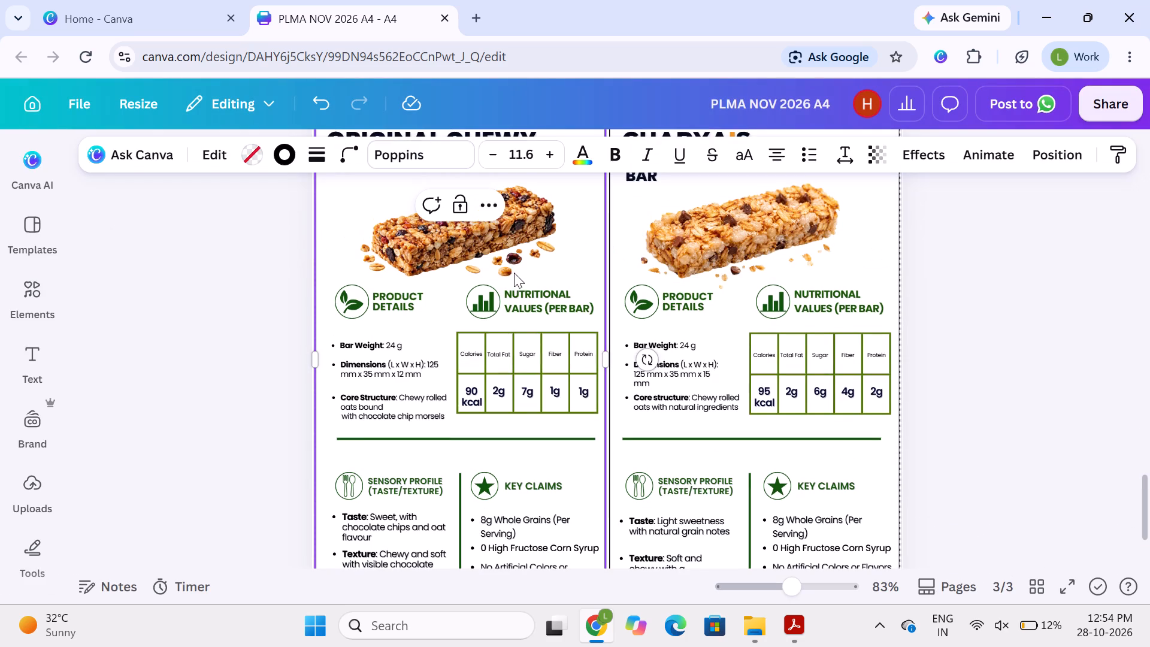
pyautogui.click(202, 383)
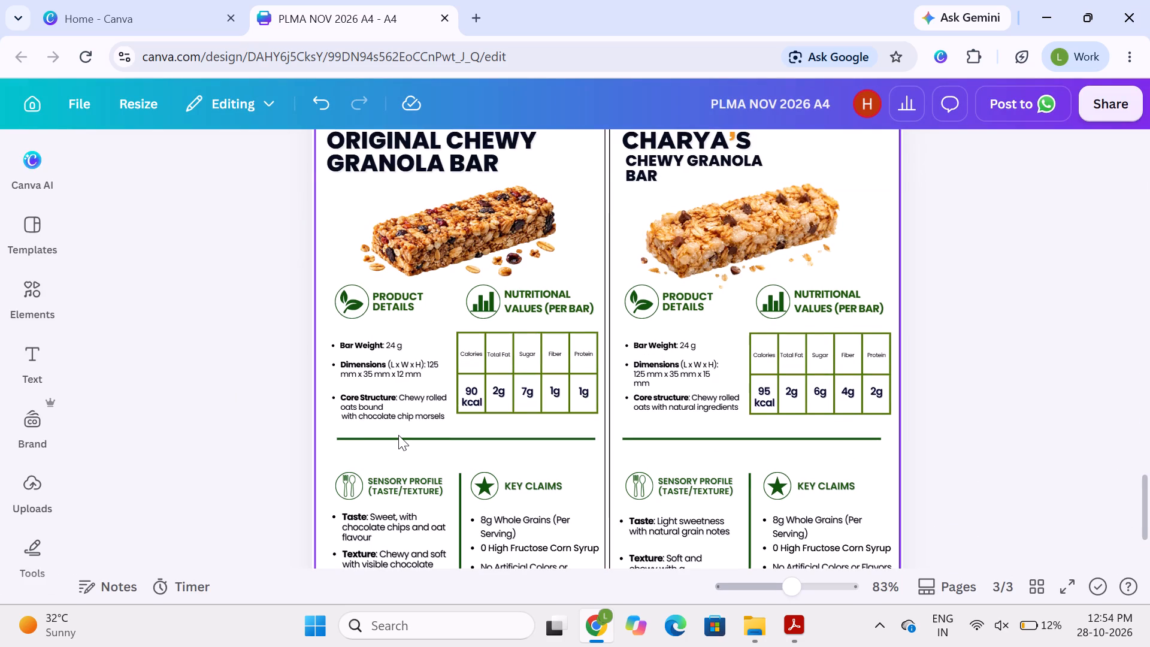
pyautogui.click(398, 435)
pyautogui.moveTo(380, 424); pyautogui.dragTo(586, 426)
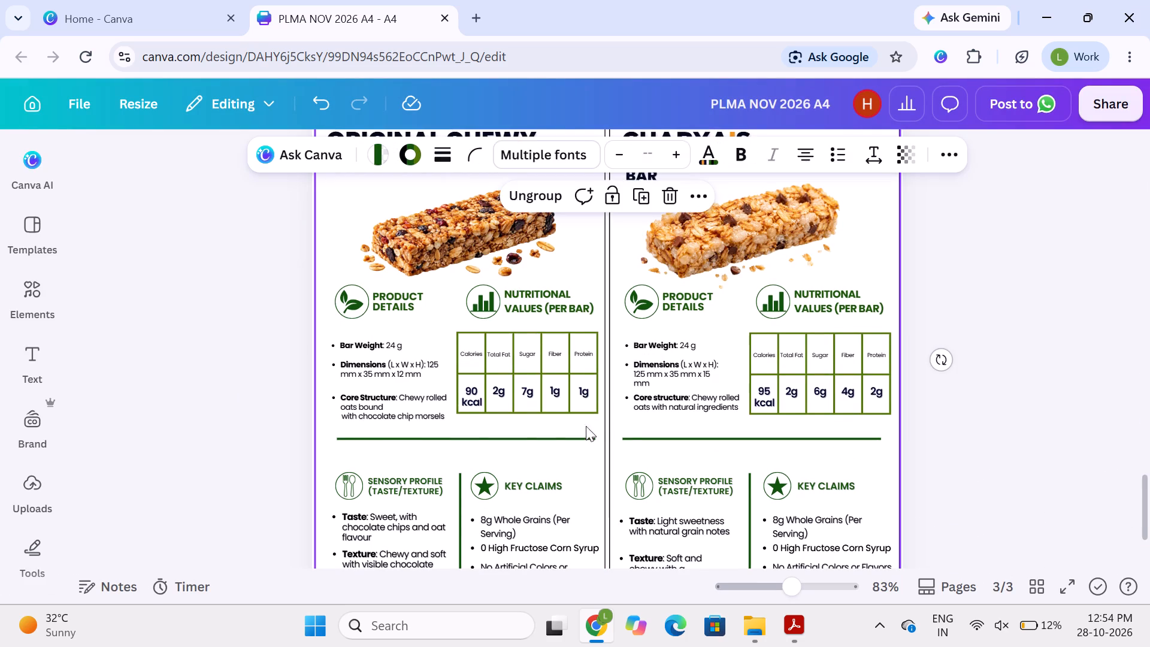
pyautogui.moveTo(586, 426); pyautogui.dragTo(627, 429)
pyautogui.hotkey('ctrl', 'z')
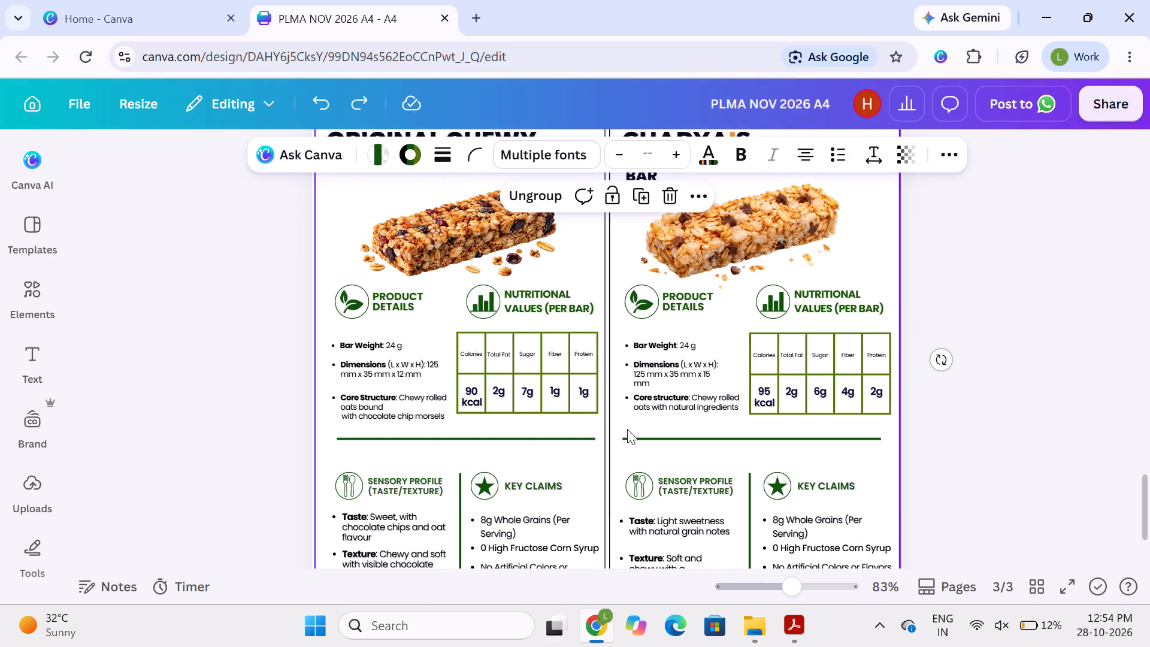
# Ungroup the elements of the granola bar comparison.
pyautogui.click(148, 394)
pyautogui.click(406, 264)
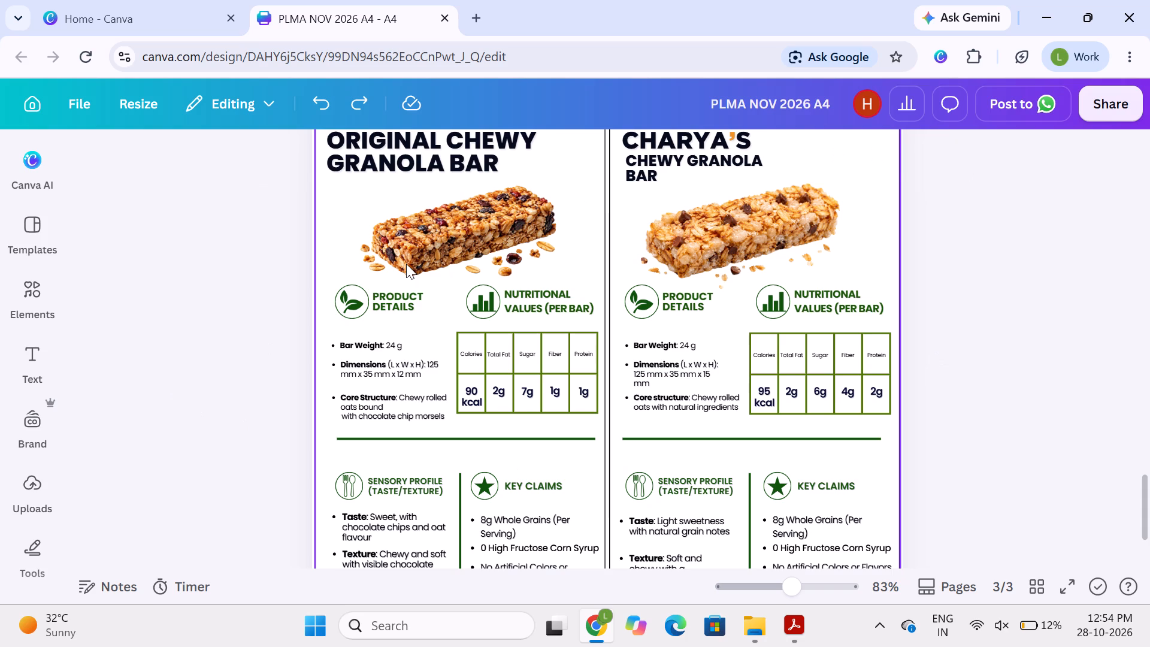
pyautogui.click(535, 194)
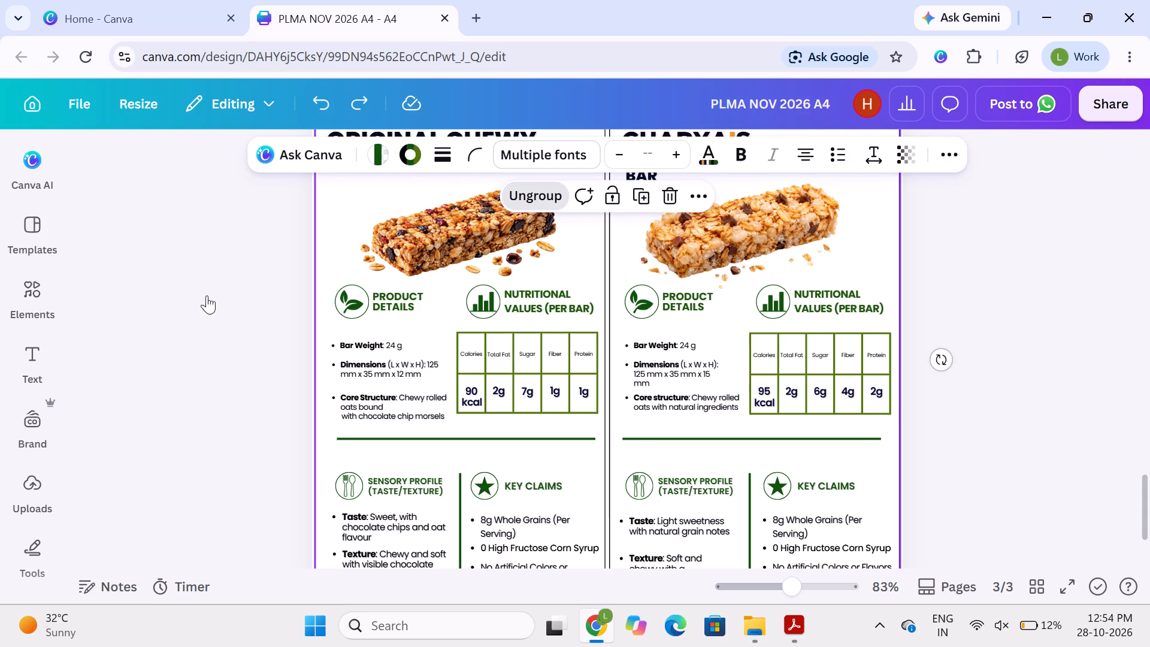
pyautogui.click(207, 295)
# Move the outline frame of the Original Chewy Granola Bar card aside, over Charya's card, to uncover the text beneath it.
pyautogui.click(348, 404)
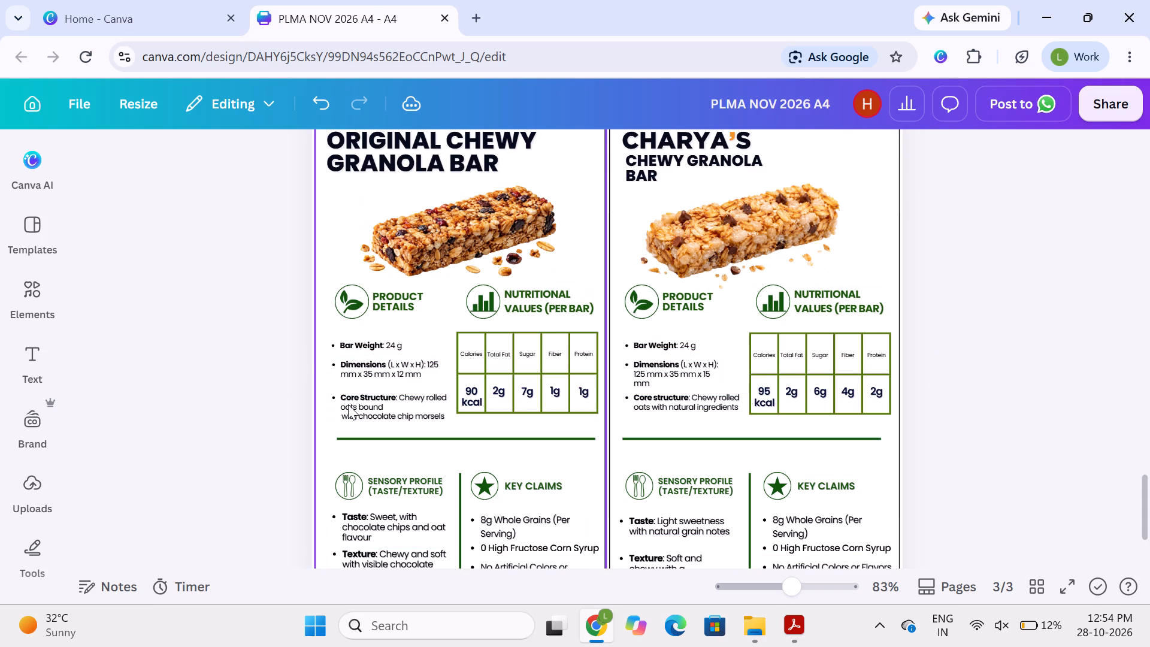
pyautogui.doubleClick(348, 404)
pyautogui.tripleClick(348, 404)
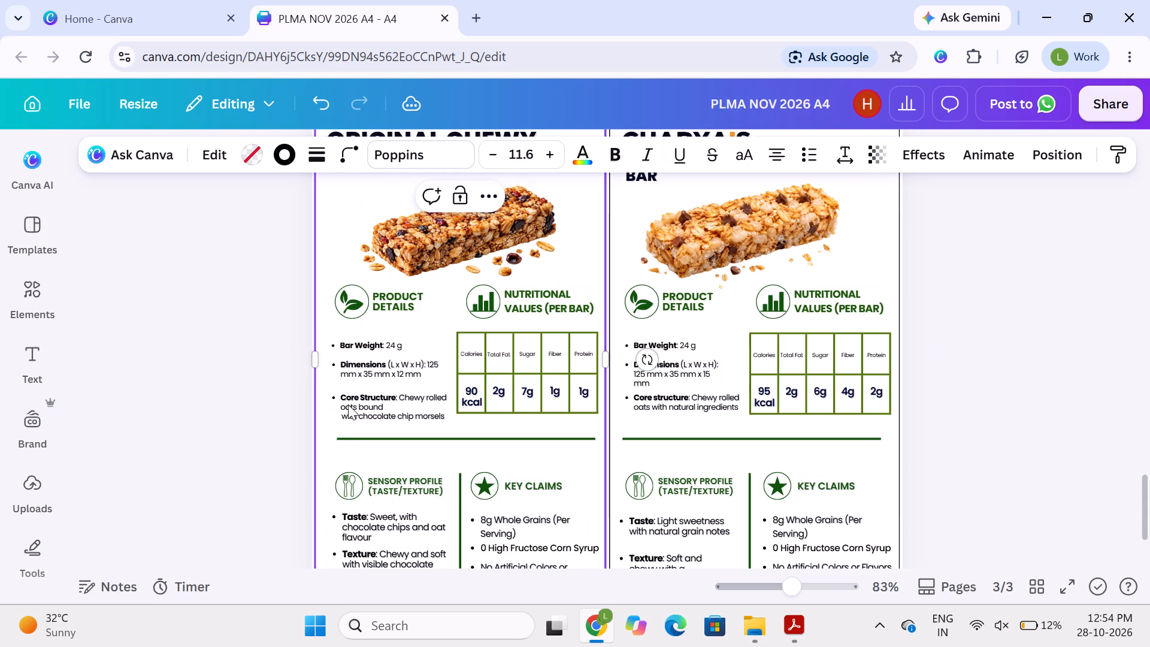
pyautogui.moveTo(325, 422); pyautogui.dragTo(645, 415)
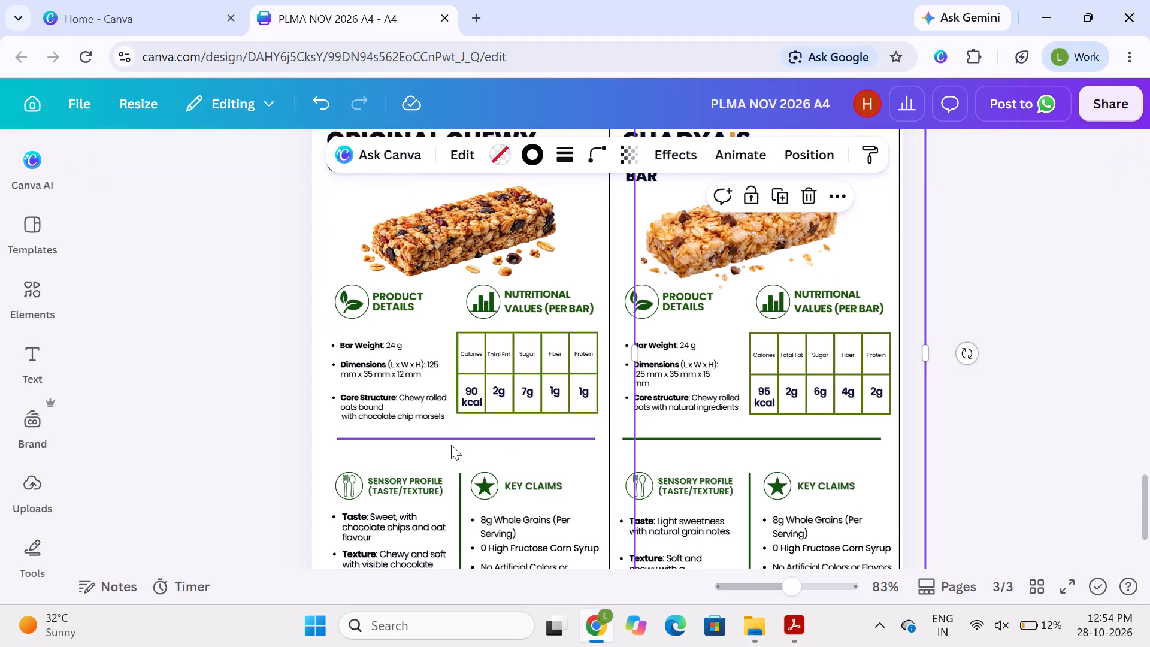
# Remove the line break and stray space in the Original Chewy Granola Bar's Core Structure bullet, joining "oats bound" and "with chocolate chip morsels".
pyautogui.click(362, 399)
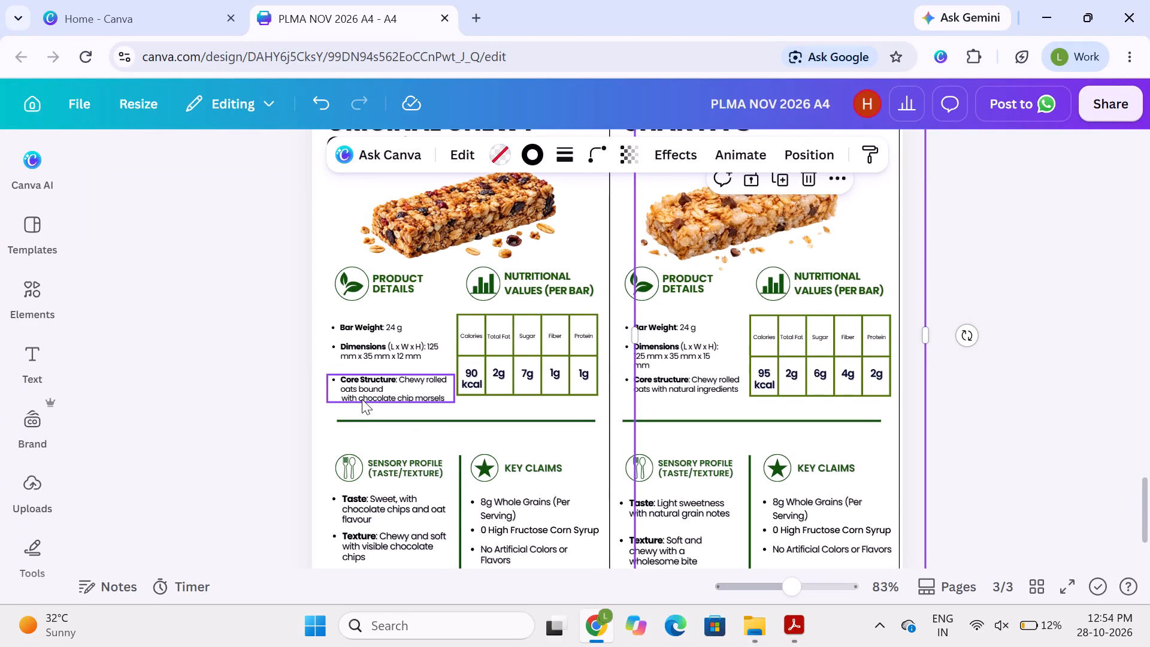
pyautogui.doubleClick(353, 400)
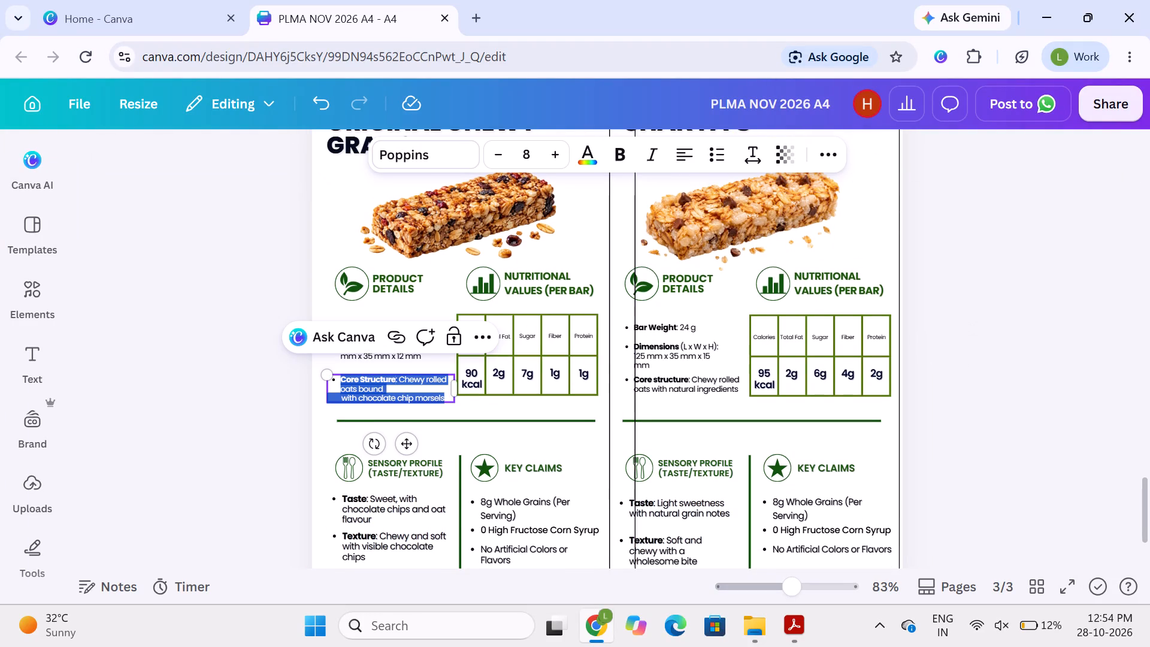
pyautogui.click(353, 400)
pyautogui.press('Left')
pyautogui.press('Left')
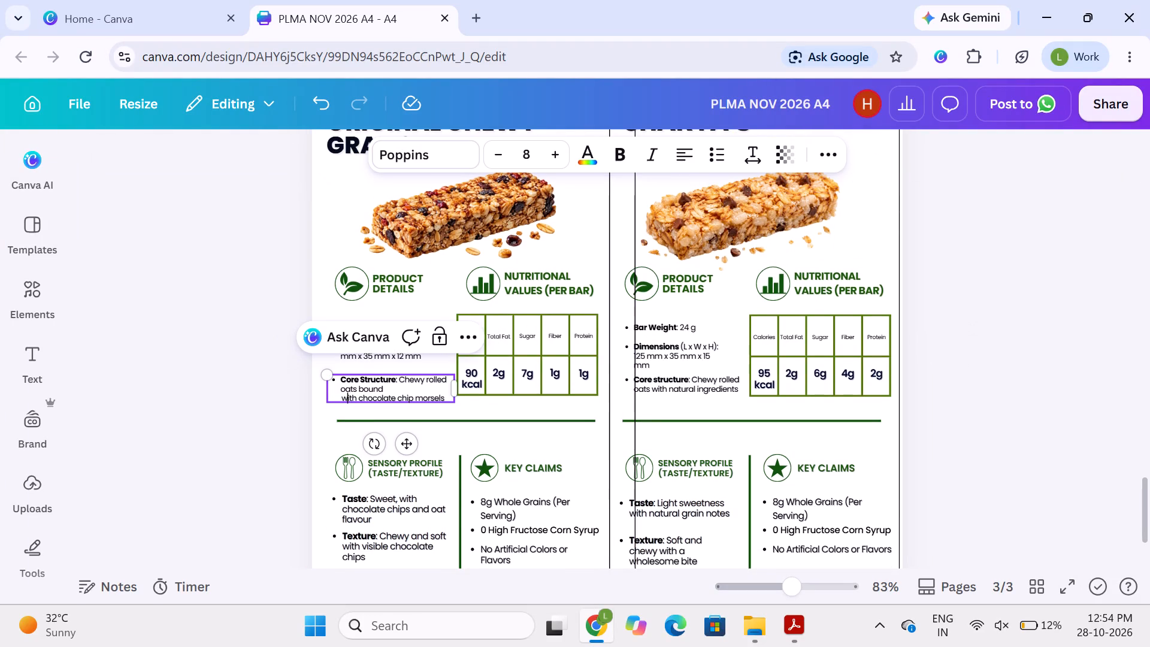
pyautogui.hscroll(1, 353, 400)
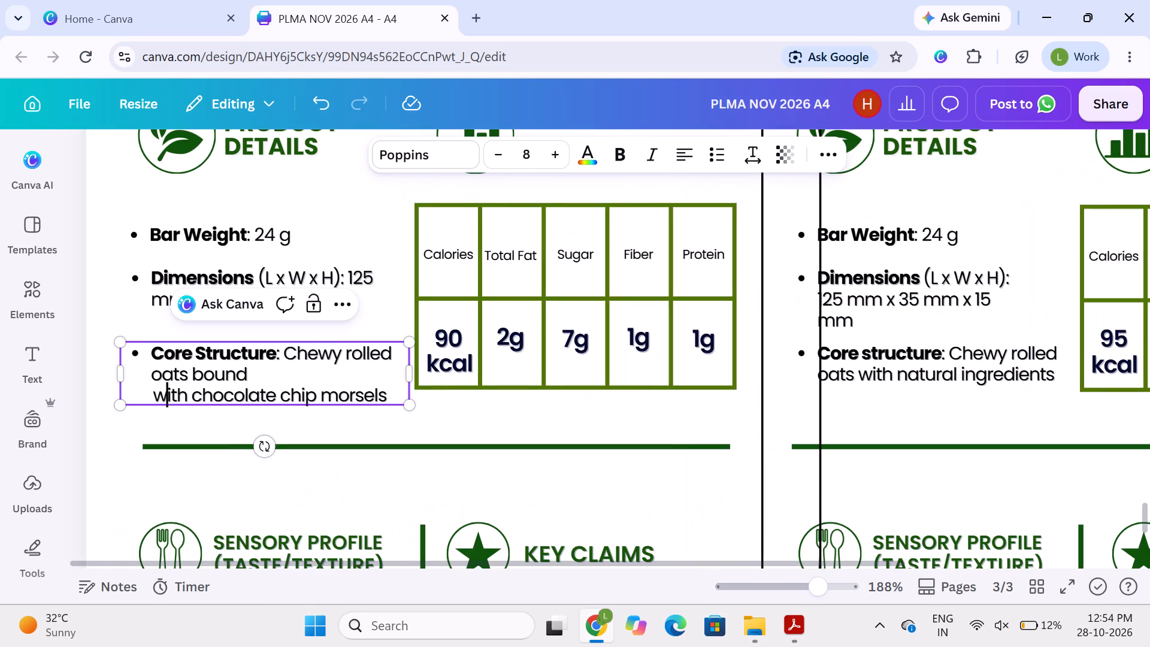
pyautogui.press('Left')
pyautogui.press('BackSpace')
pyautogui.press('BackSpace')
pyautogui.press('BackSpace')
pyautogui.press('BackSpace')
pyautogui.press('BackSpace')
pyautogui.press('BackSpace')
pyautogui.press('BackSpace')
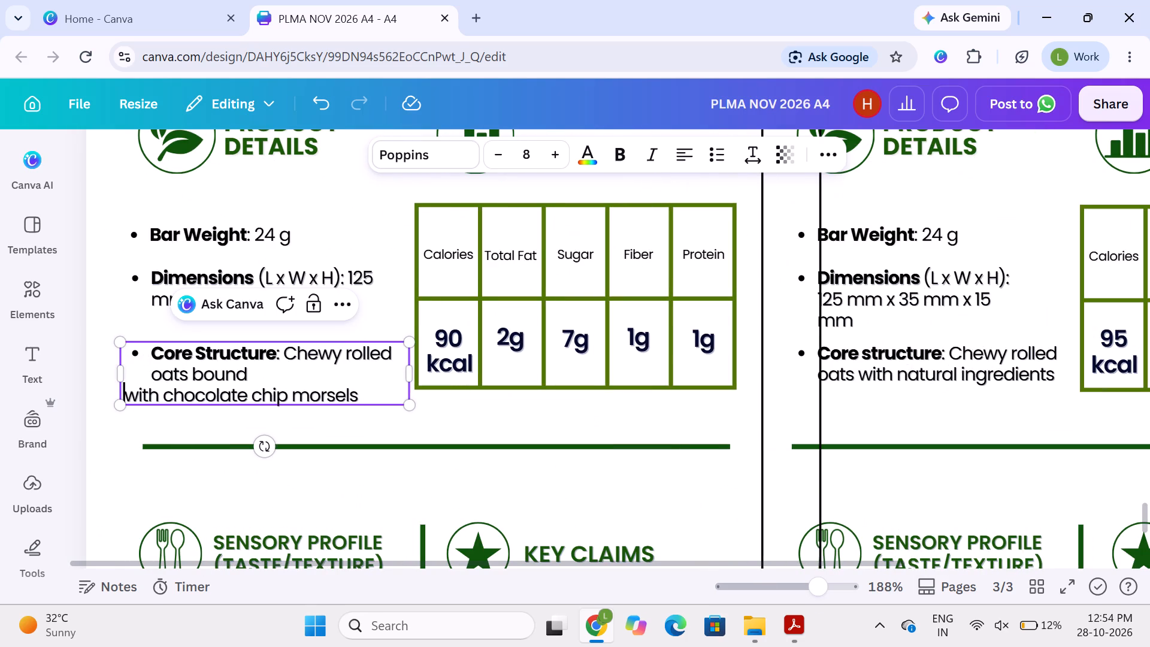
pyautogui.press('BackSpace')
pyautogui.press('BackSpace')
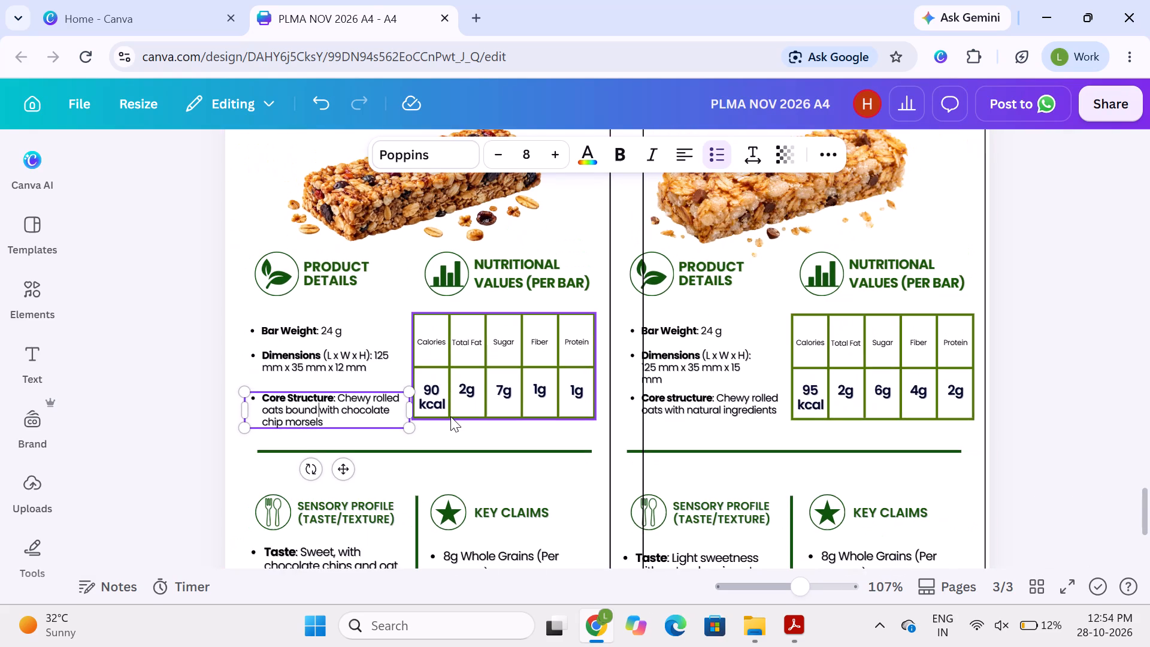
# Move the outline frame back around the Original Chewy Granola Bar card, aligned with the frame of Charya's card.
pyautogui.hscroll(1, 450, 416)
pyautogui.click(152, 453)
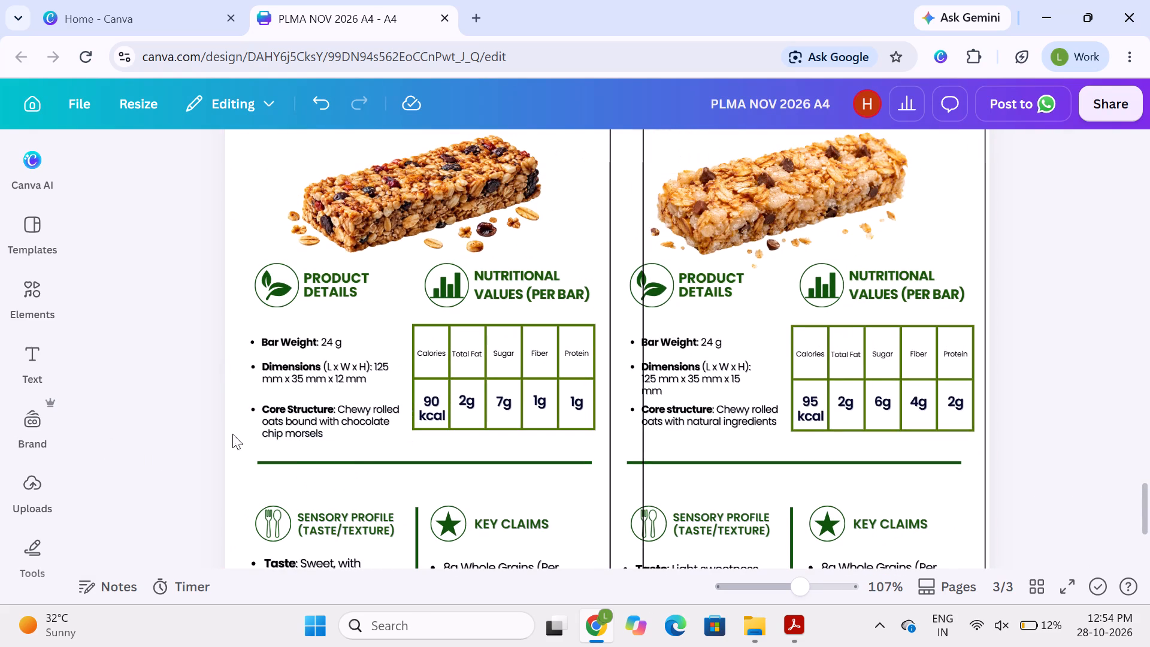
pyautogui.moveTo(758, 437); pyautogui.dragTo(379, 508)
pyautogui.hscroll(1, 379, 508)
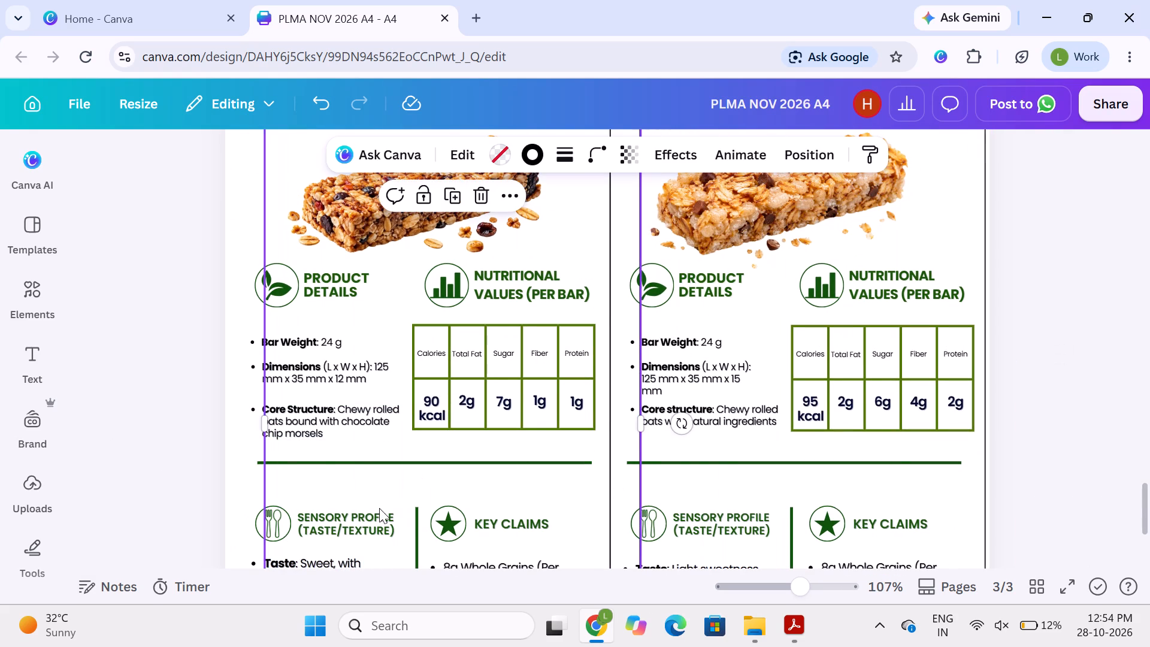
pyautogui.hscroll(1, 379, 508)
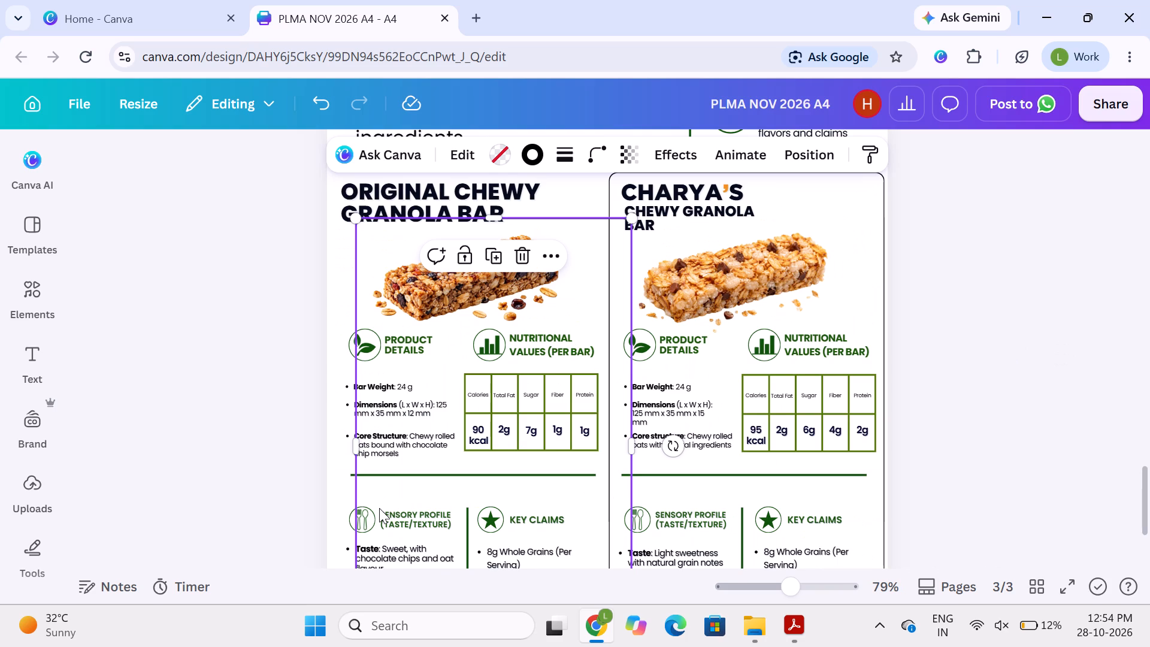
pyautogui.scroll(-1, 379, 508)
pyautogui.hscroll(1, 379, 508)
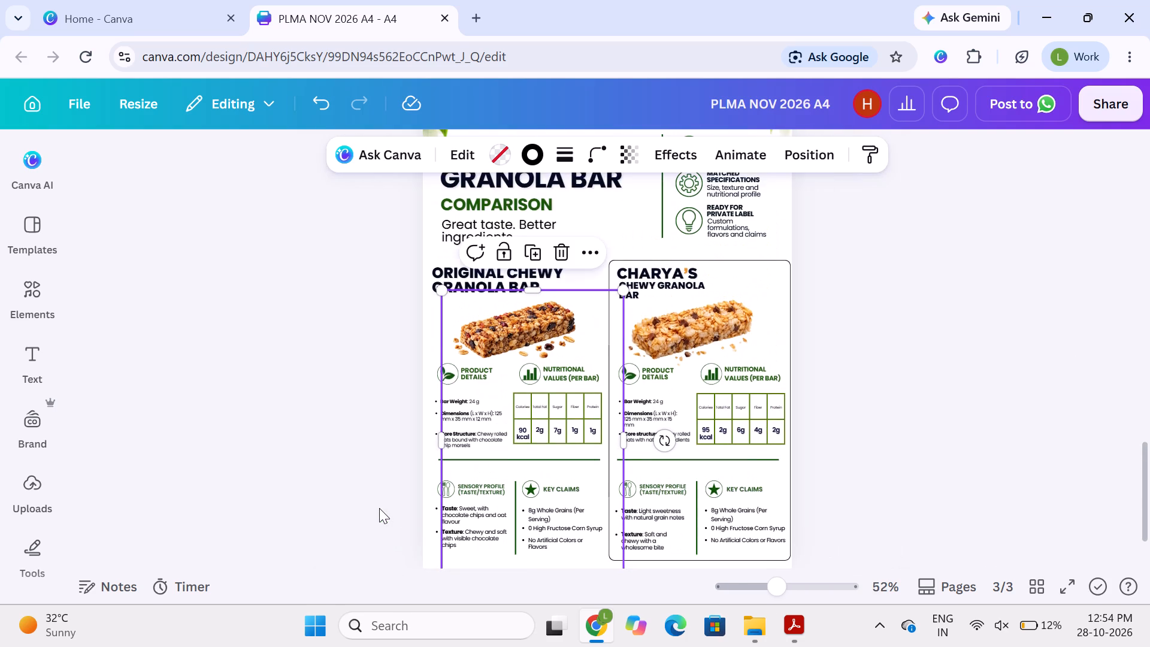
pyautogui.moveTo(509, 473); pyautogui.dragTo(486, 434)
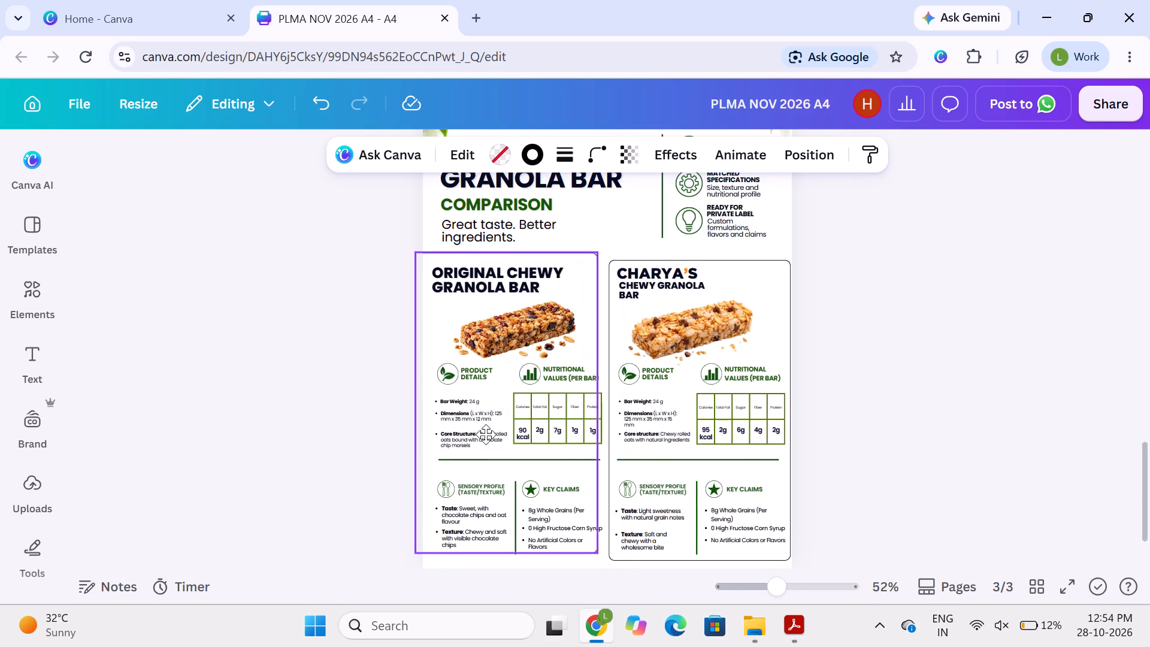
pyautogui.moveTo(486, 434); pyautogui.dragTo(489, 443)
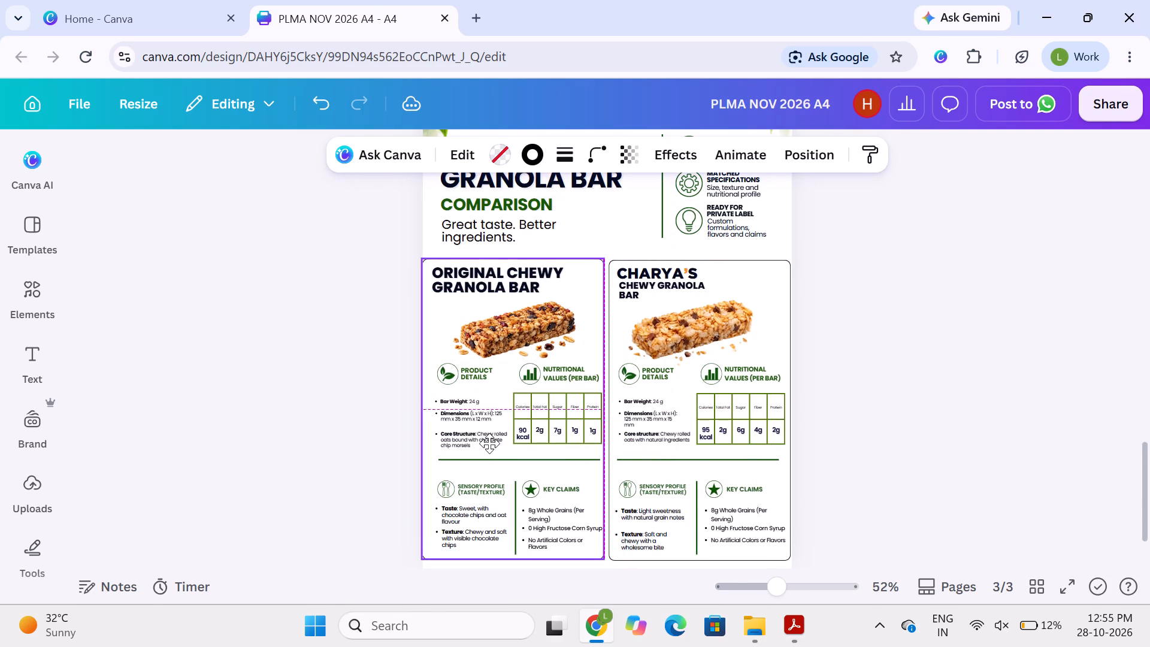
pyautogui.moveTo(489, 443); pyautogui.dragTo(488, 445)
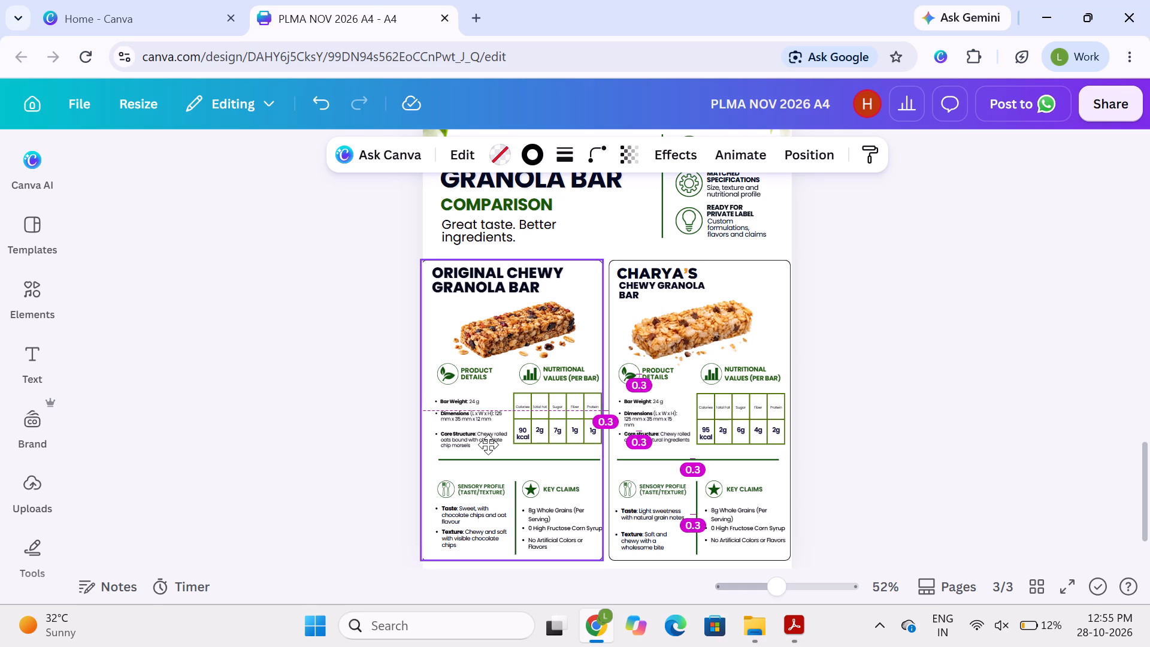
pyautogui.moveTo(488, 445); pyautogui.dragTo(492, 444)
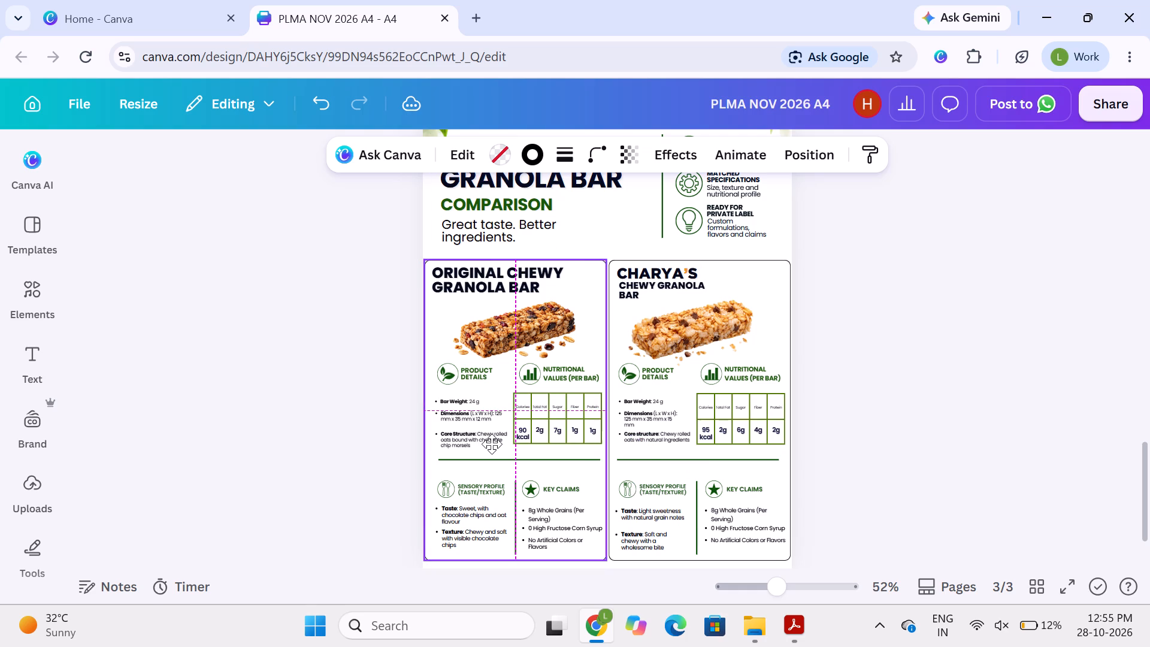
pyautogui.moveTo(492, 444); pyautogui.dragTo(491, 444)
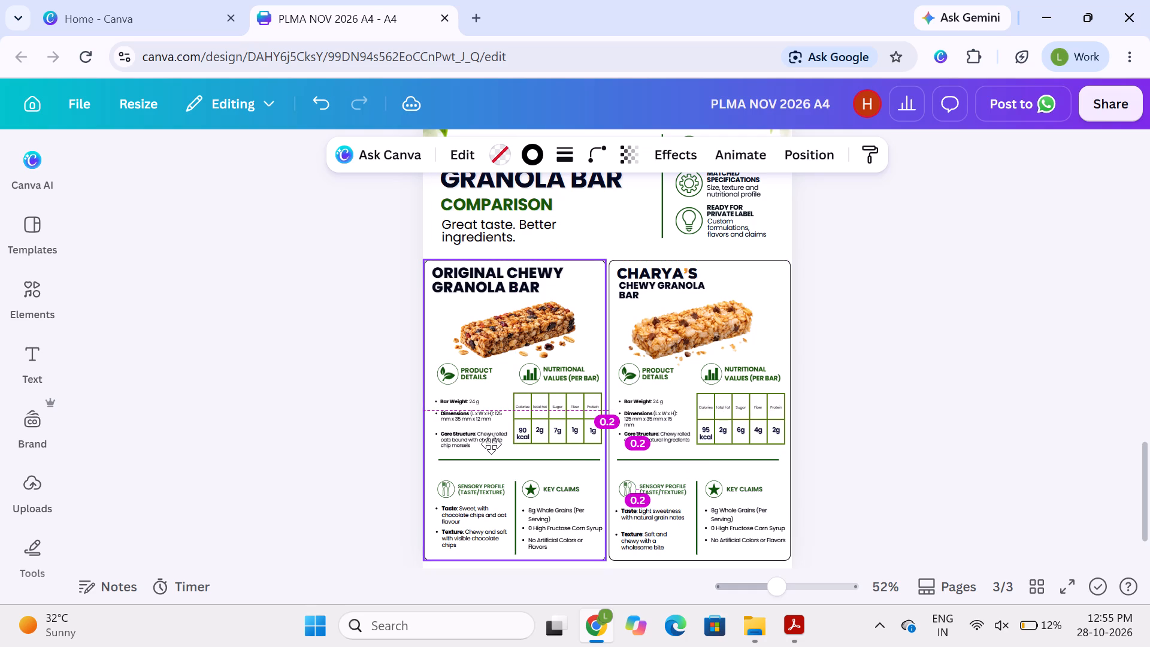
pyautogui.moveTo(491, 444); pyautogui.dragTo(491, 443)
pyautogui.click(280, 466)
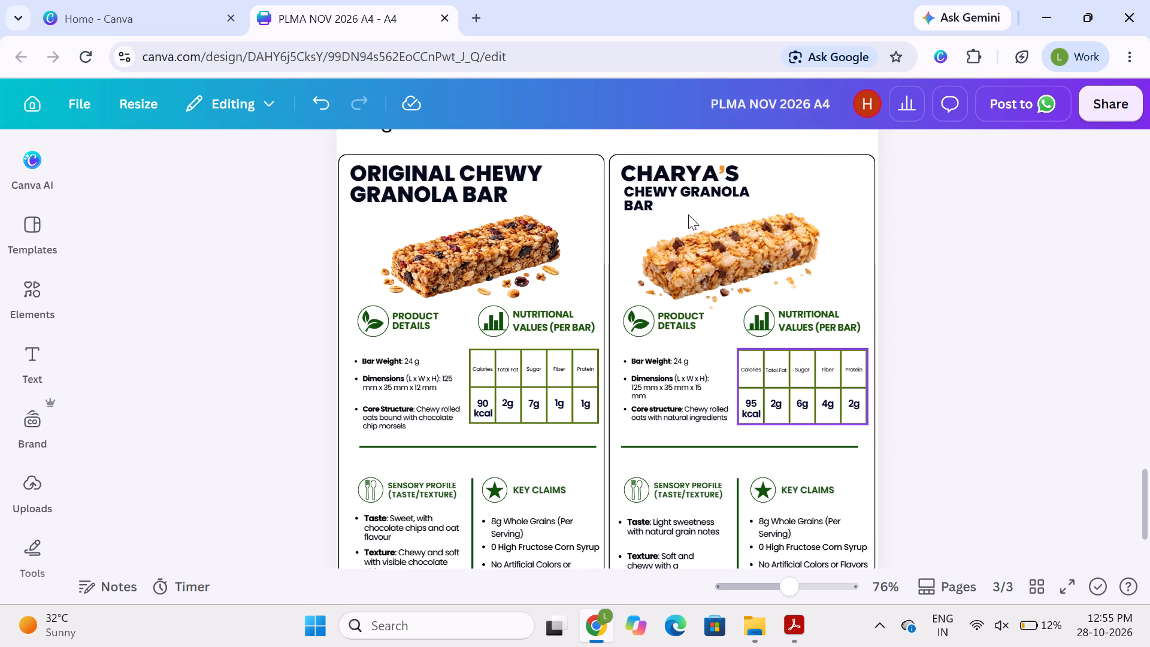
# Copy the "CHEWY GRANOLA BAR" subtitle beneath the "CHARYA'S" heading and delete it from its text box.
pyautogui.click(643, 200)
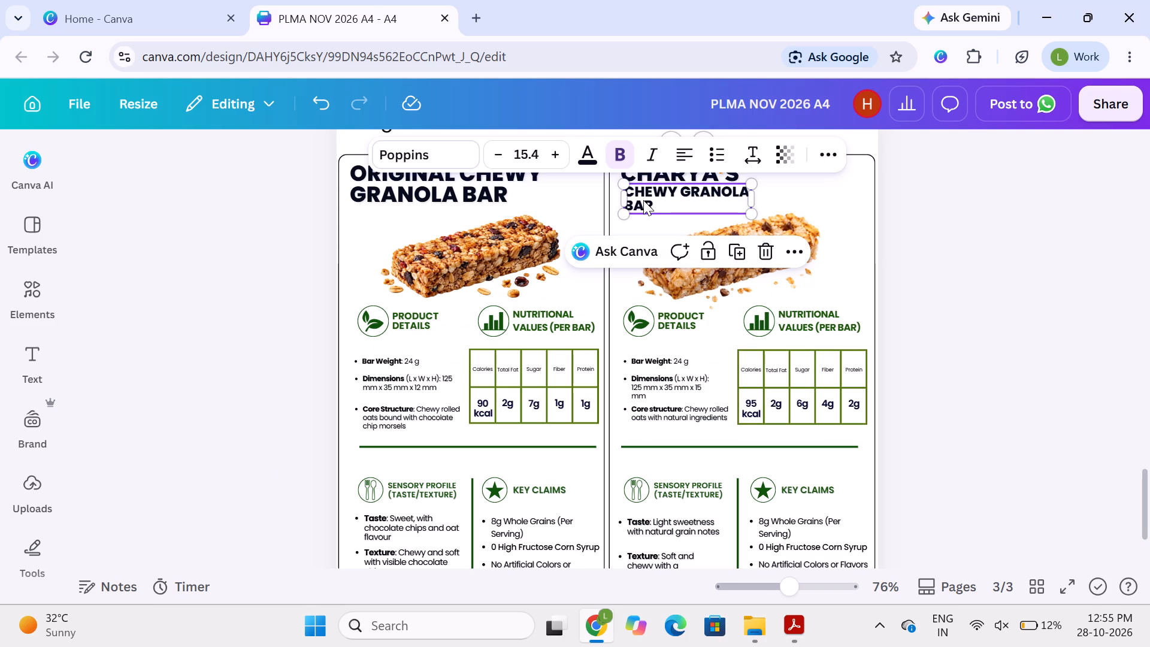
pyautogui.doubleClick(643, 200)
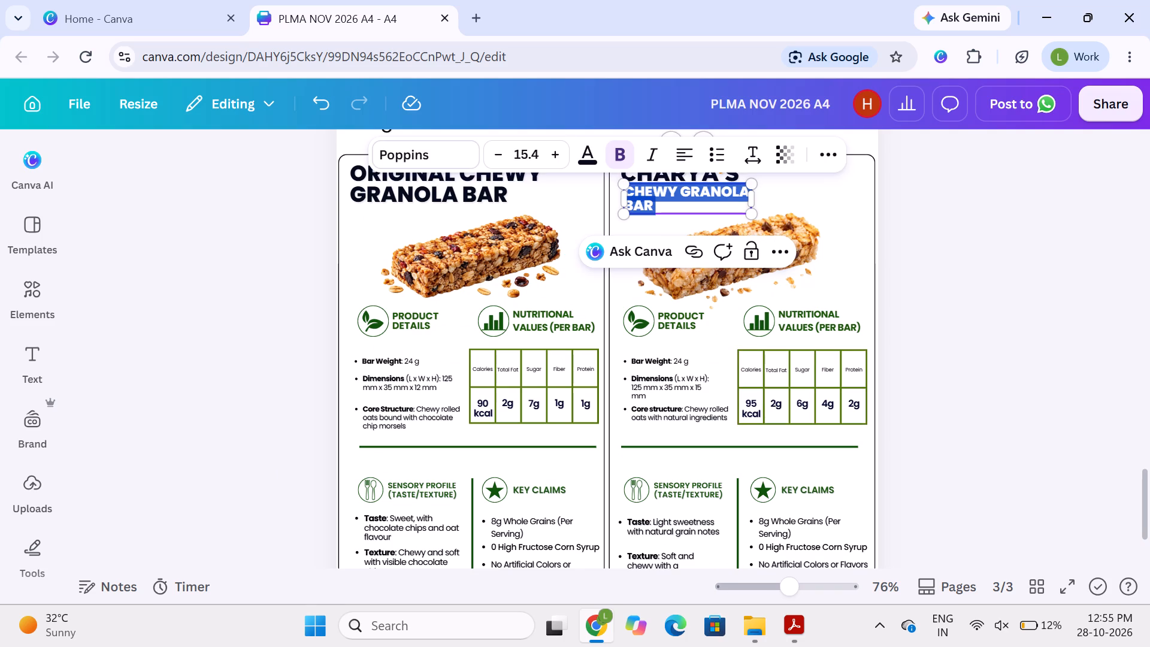
pyautogui.hotkey('ctrl', 'c')
pyautogui.press('BackSpace')
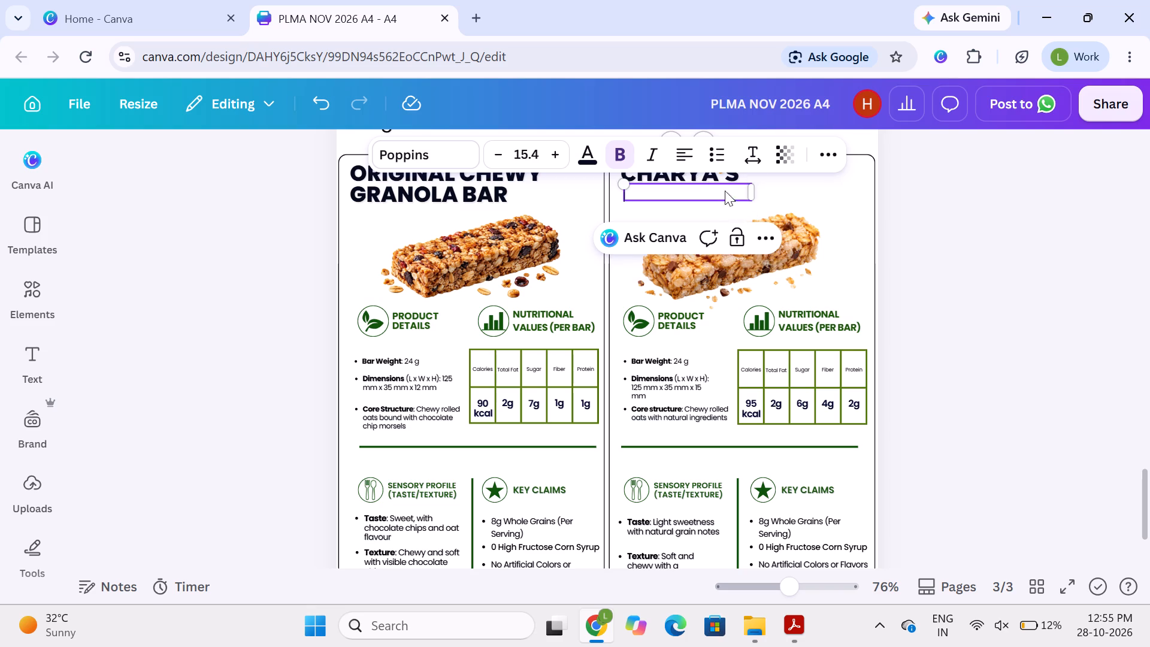
pyautogui.click(1097, 284)
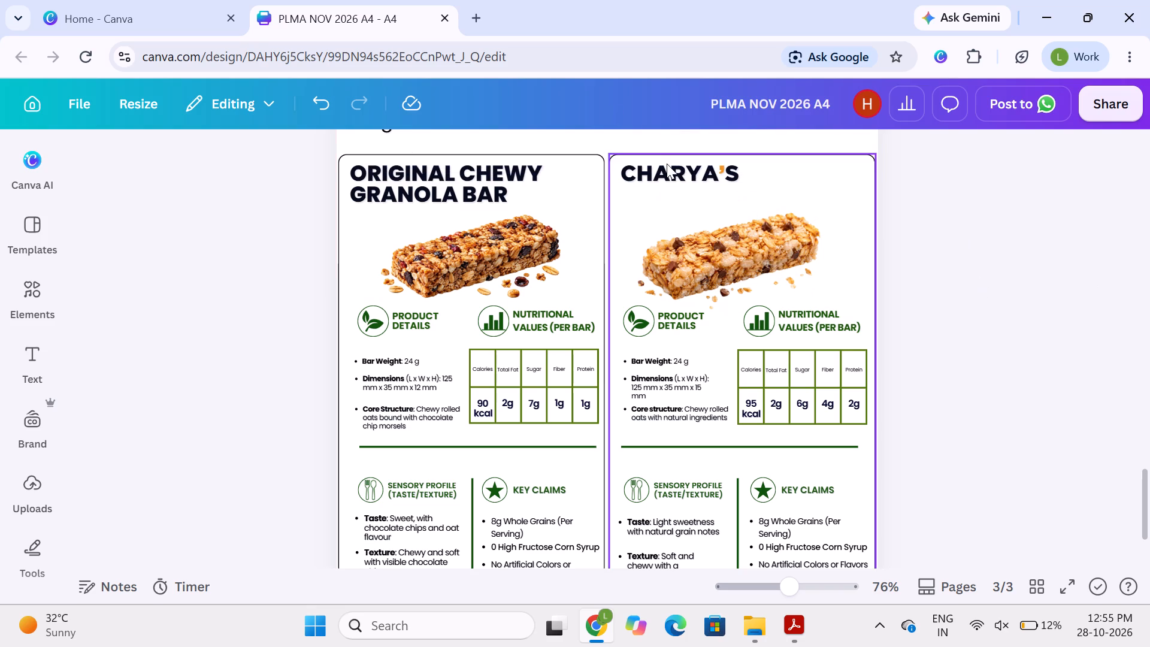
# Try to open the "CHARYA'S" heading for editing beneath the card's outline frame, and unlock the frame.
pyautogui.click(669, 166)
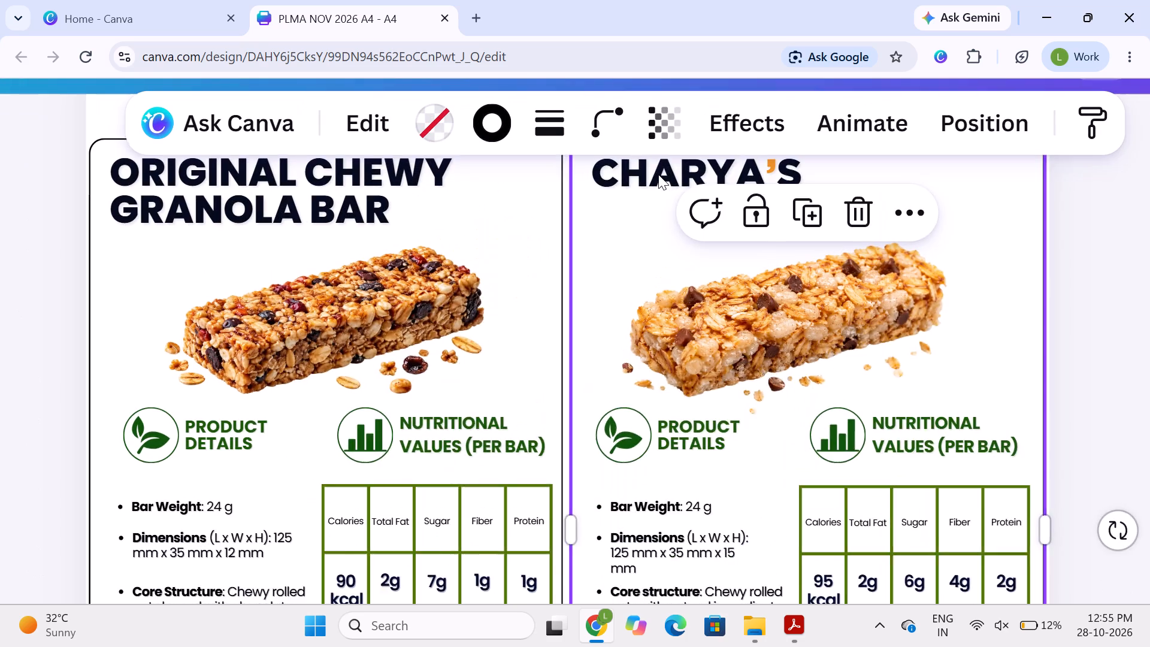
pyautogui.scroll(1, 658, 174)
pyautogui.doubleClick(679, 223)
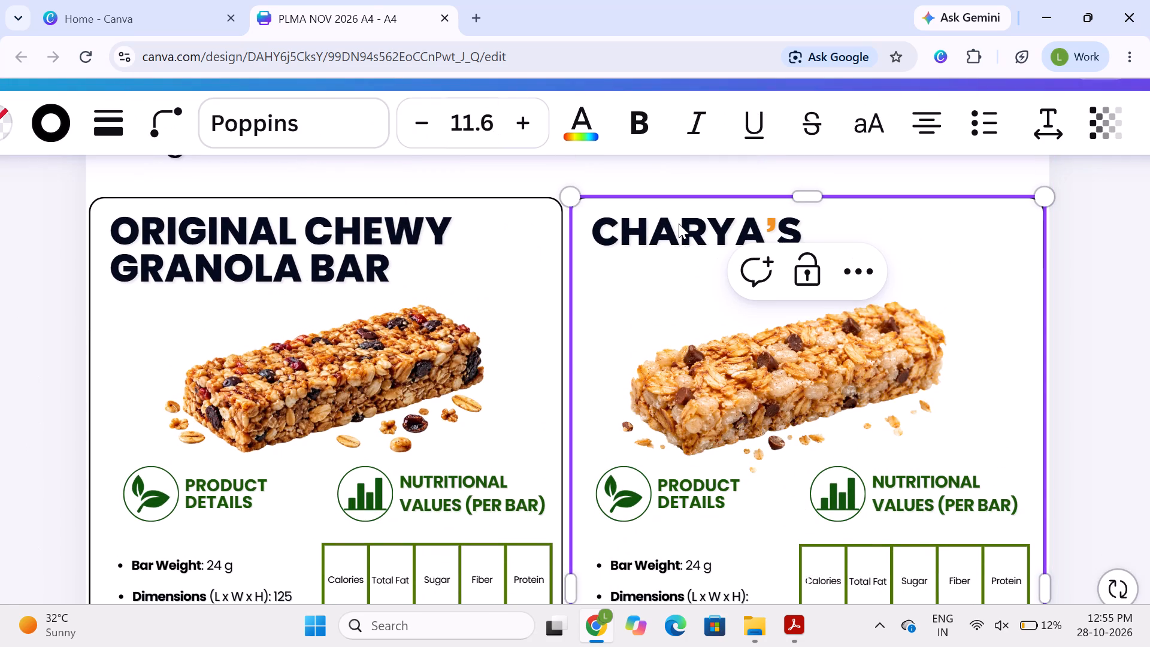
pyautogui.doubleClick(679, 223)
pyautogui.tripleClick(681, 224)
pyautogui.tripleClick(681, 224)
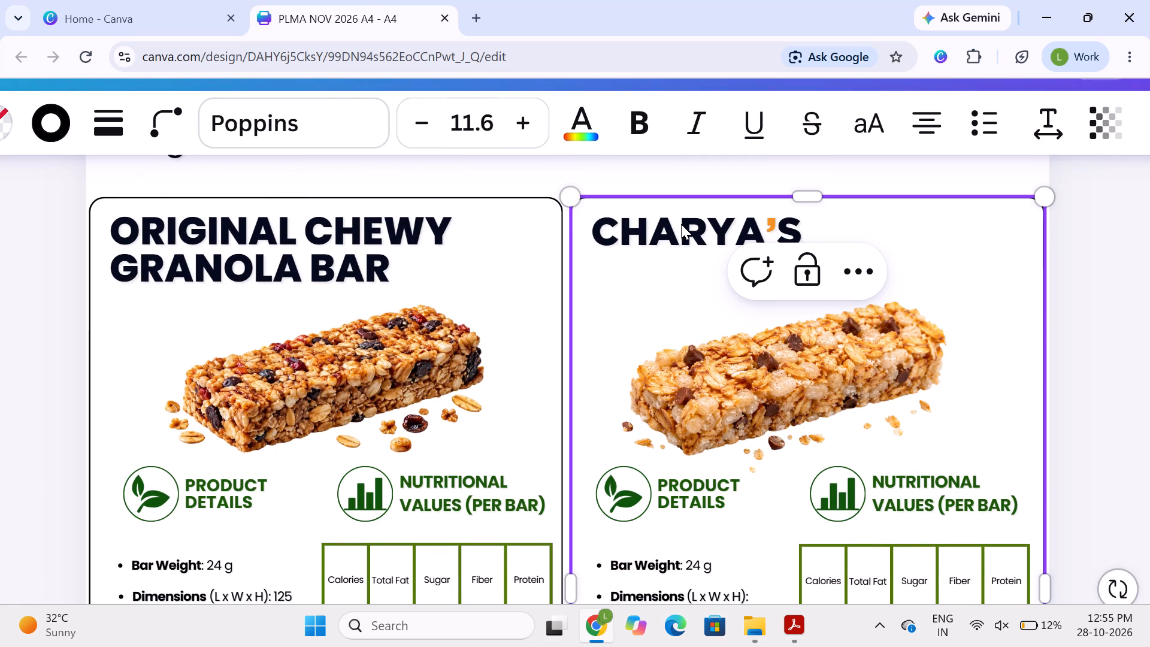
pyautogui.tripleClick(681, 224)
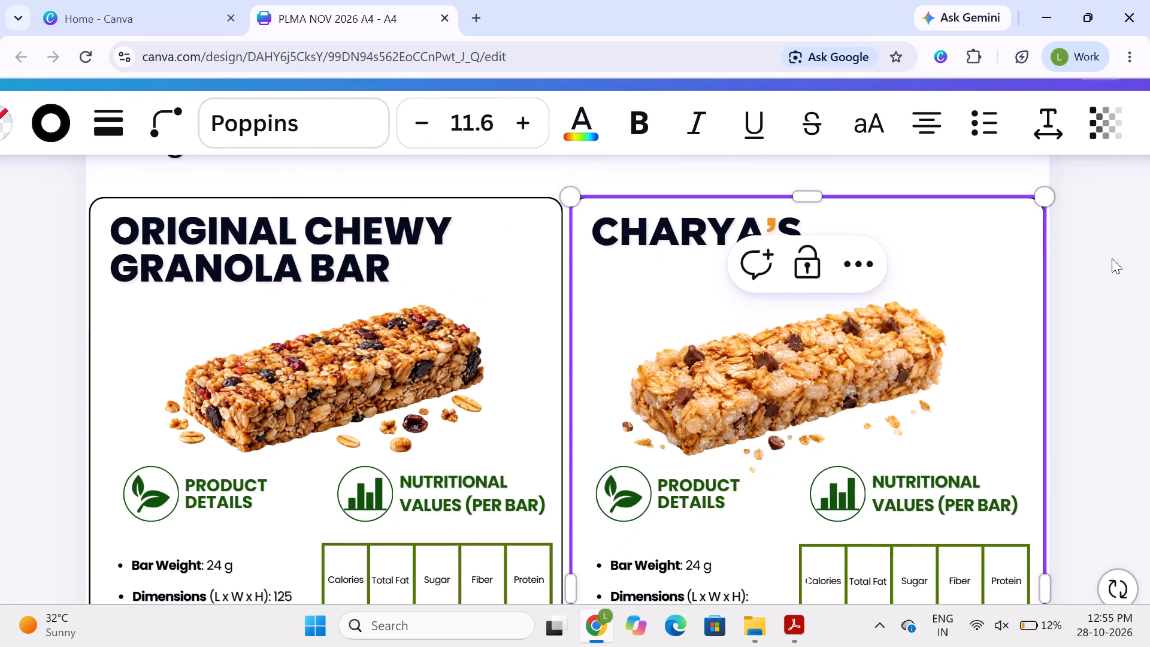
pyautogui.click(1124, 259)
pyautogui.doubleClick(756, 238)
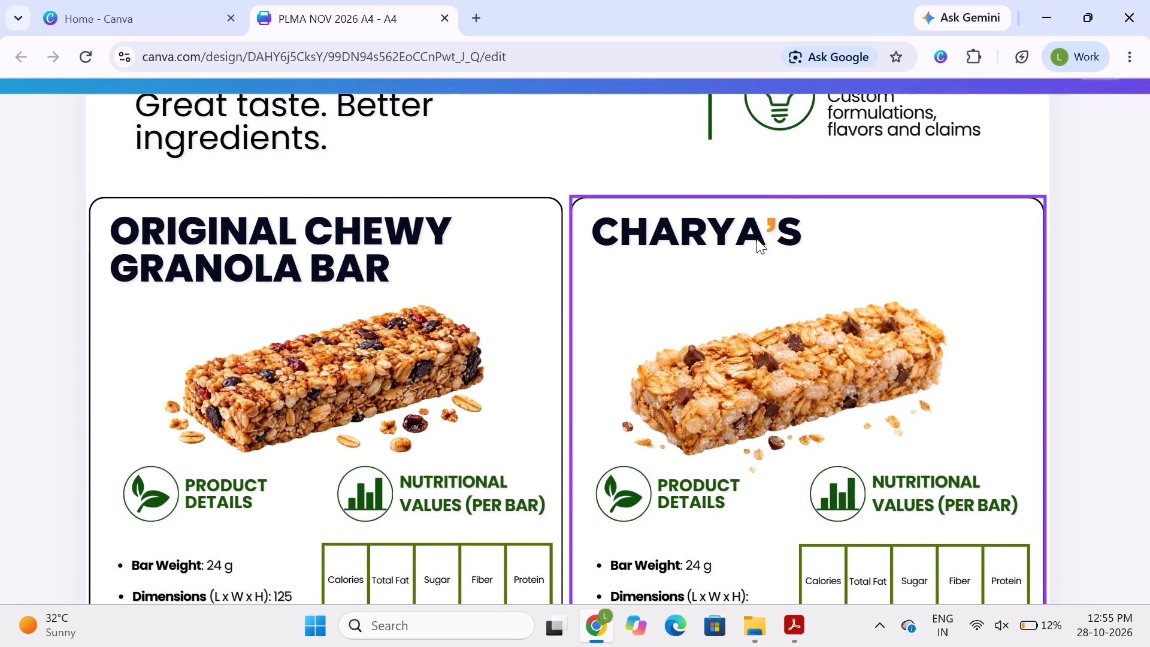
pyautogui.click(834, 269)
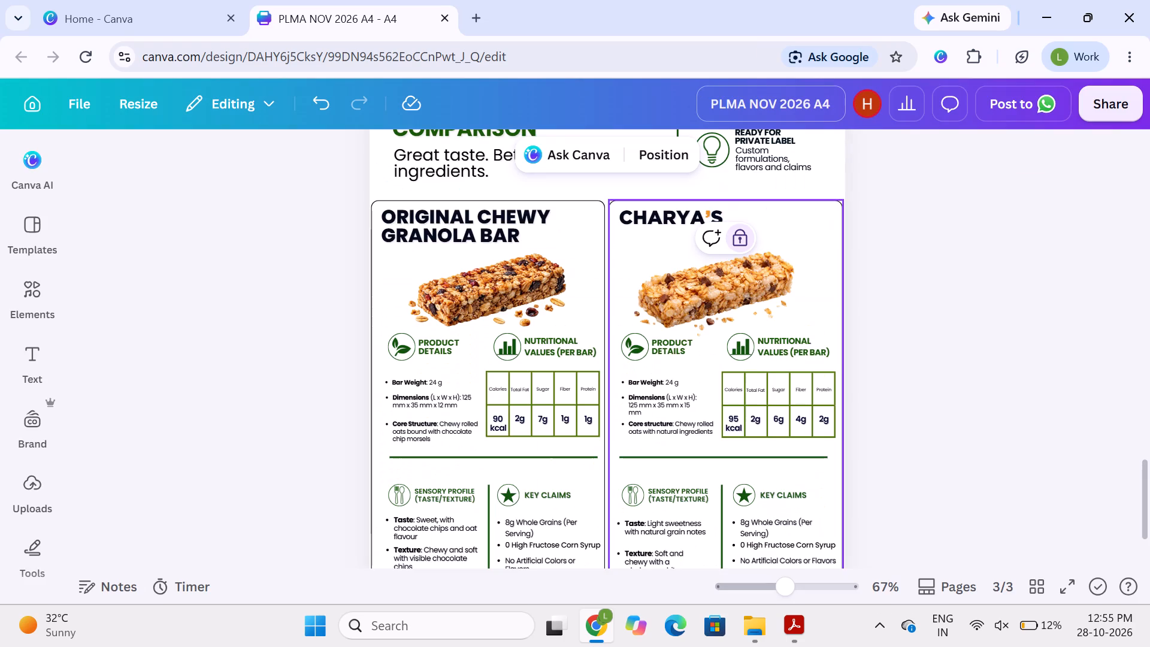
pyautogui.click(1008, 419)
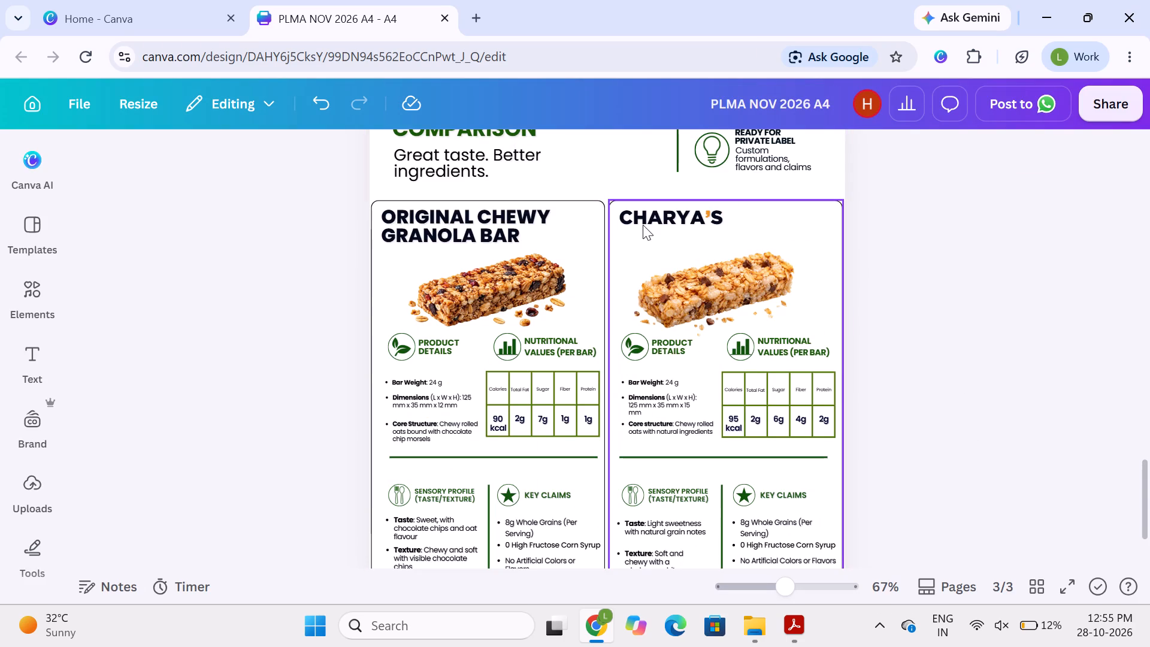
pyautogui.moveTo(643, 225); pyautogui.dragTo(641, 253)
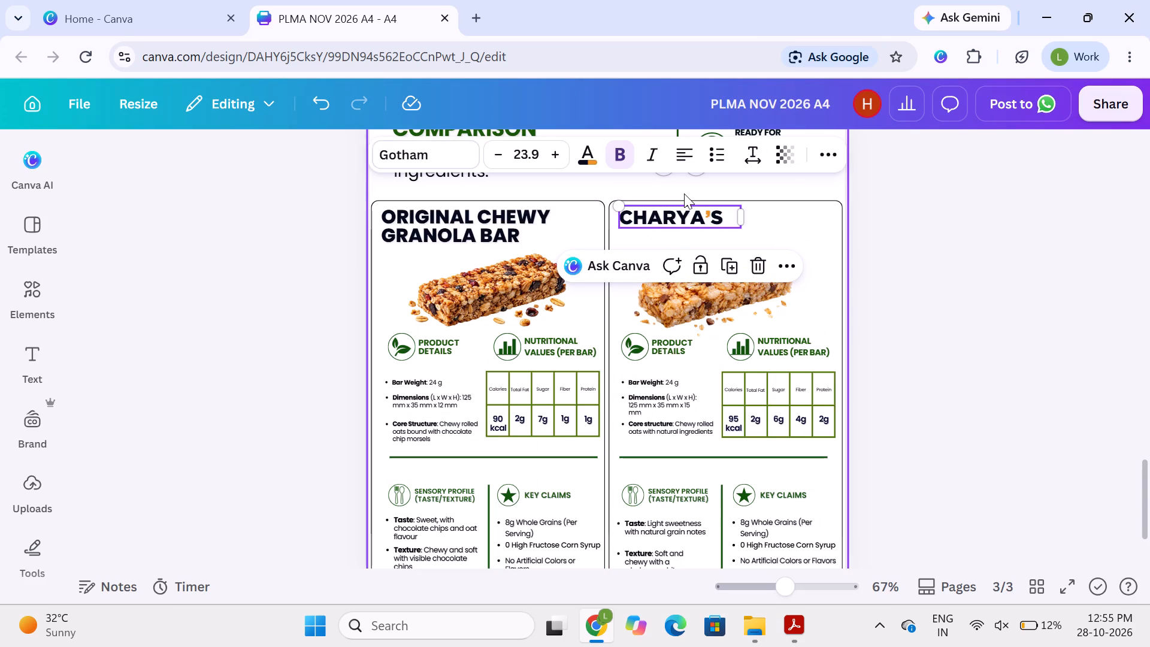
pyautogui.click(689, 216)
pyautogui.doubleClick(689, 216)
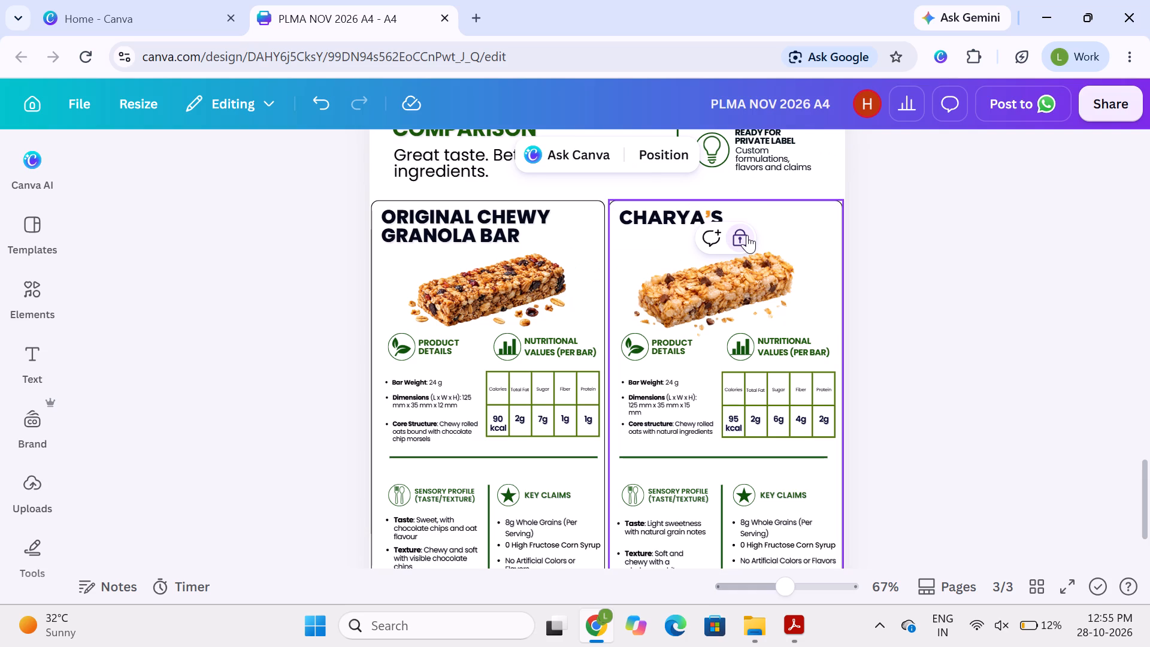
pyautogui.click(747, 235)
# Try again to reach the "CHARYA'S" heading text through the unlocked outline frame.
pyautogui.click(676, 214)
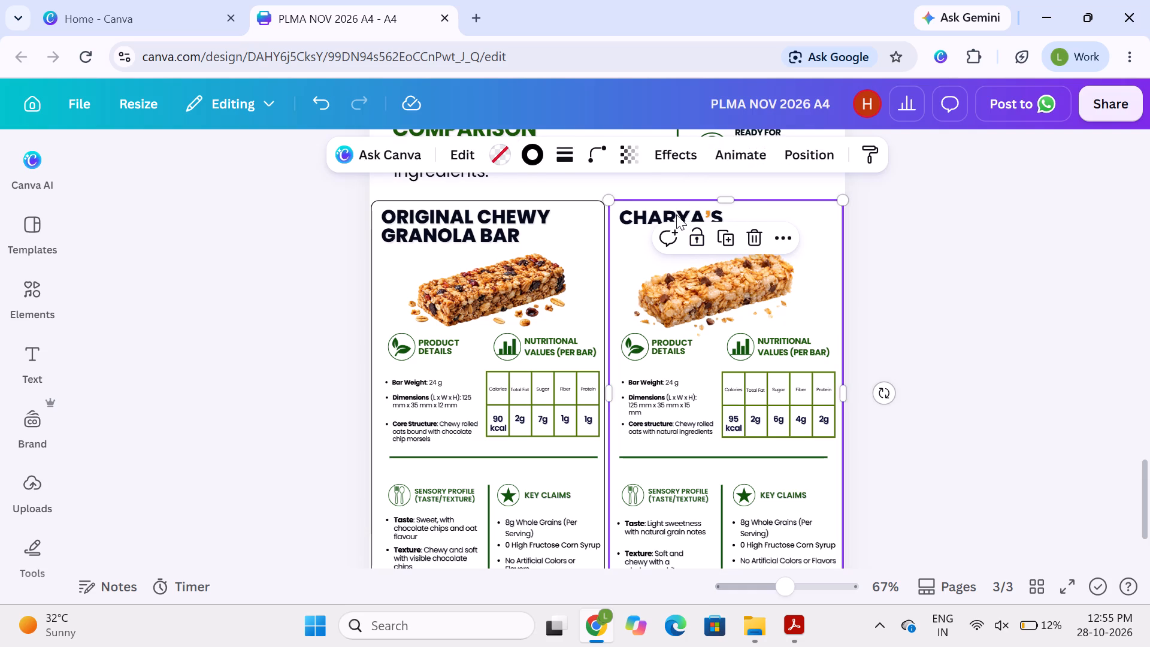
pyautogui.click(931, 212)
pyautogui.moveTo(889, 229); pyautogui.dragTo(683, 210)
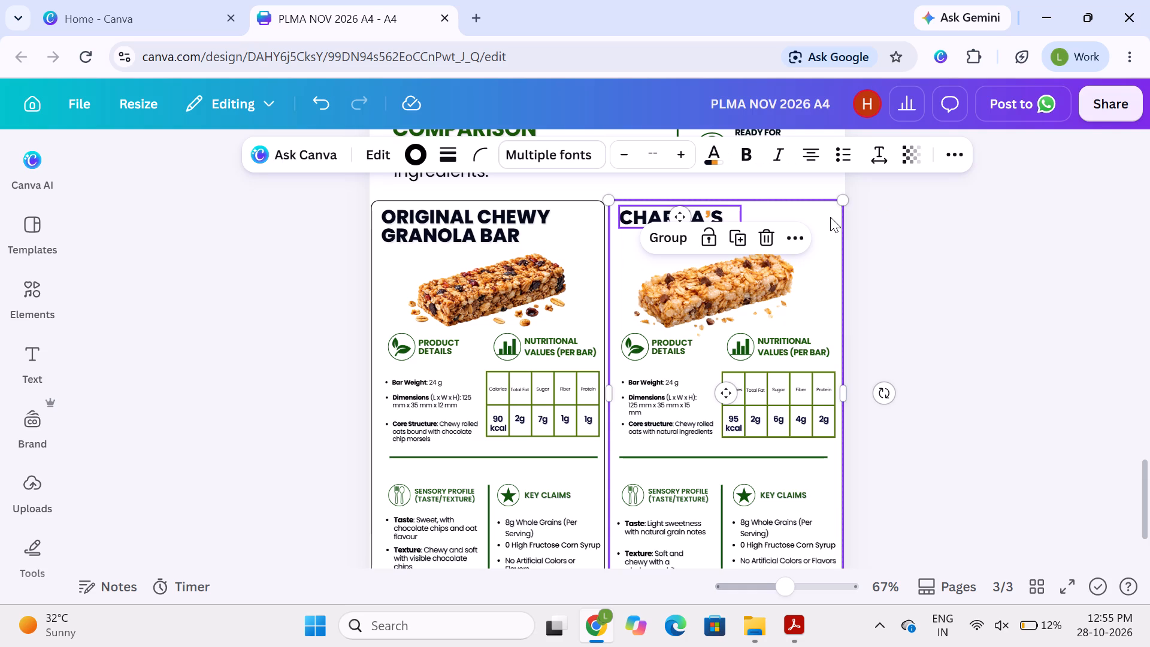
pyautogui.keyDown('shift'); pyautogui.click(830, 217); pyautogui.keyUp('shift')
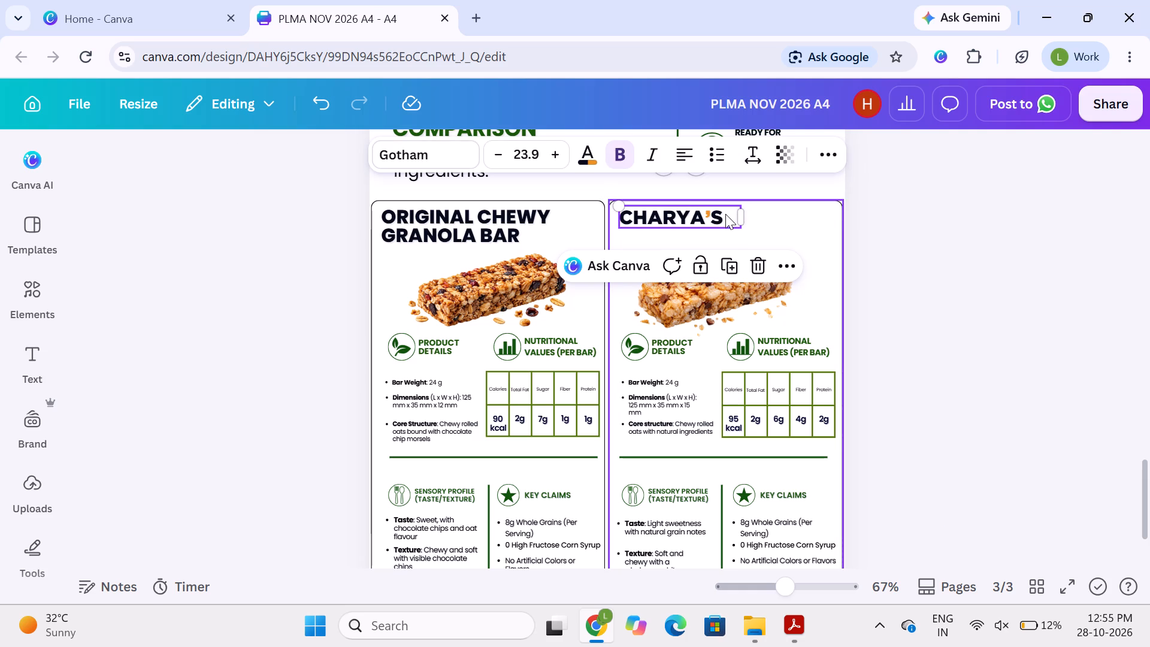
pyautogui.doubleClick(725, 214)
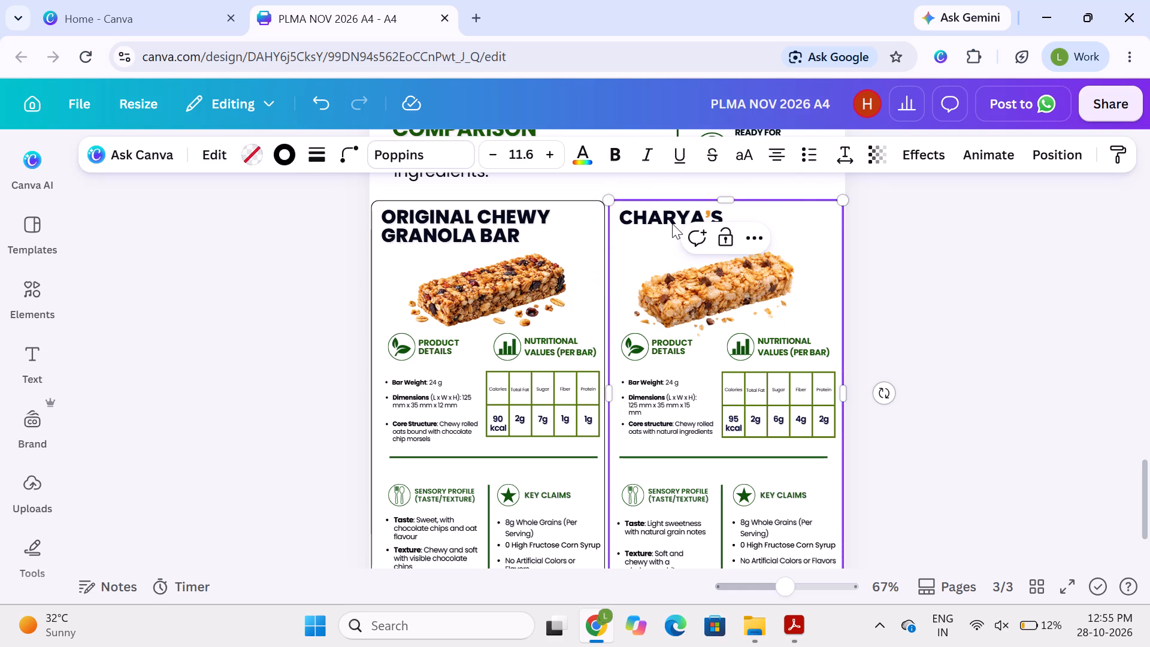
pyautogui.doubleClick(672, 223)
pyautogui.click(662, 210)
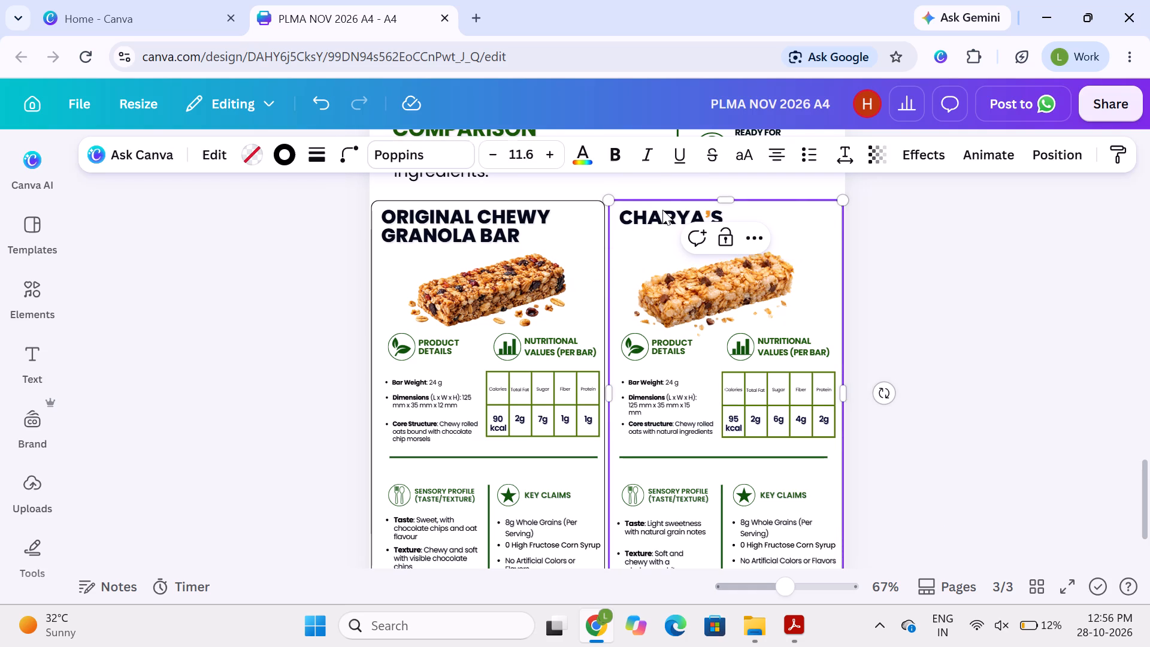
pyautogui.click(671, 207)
# Lower the top edge of the outline frame on Charya's card below the "CHARYA'S" heading to uncover it.
pyautogui.moveTo(728, 198); pyautogui.dragTo(730, 252)
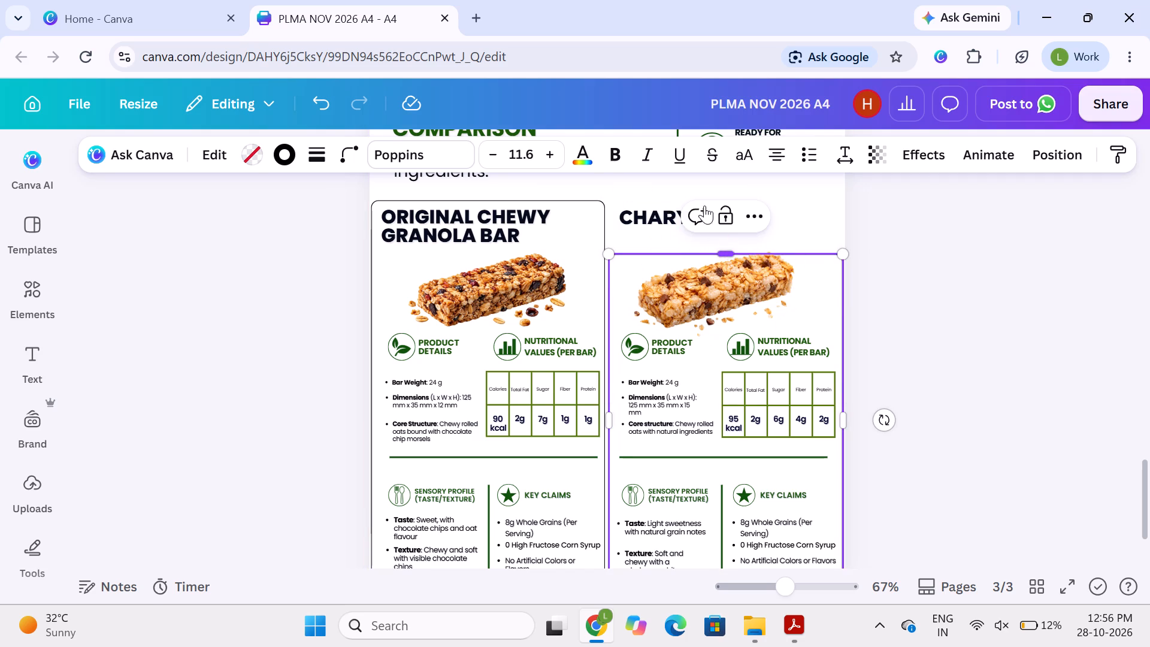
# Append the copied "CHEWY GRANOLA BAR" after "CHARYA'S" in the heading and widen its text box to fit two lines.
pyautogui.click(650, 223)
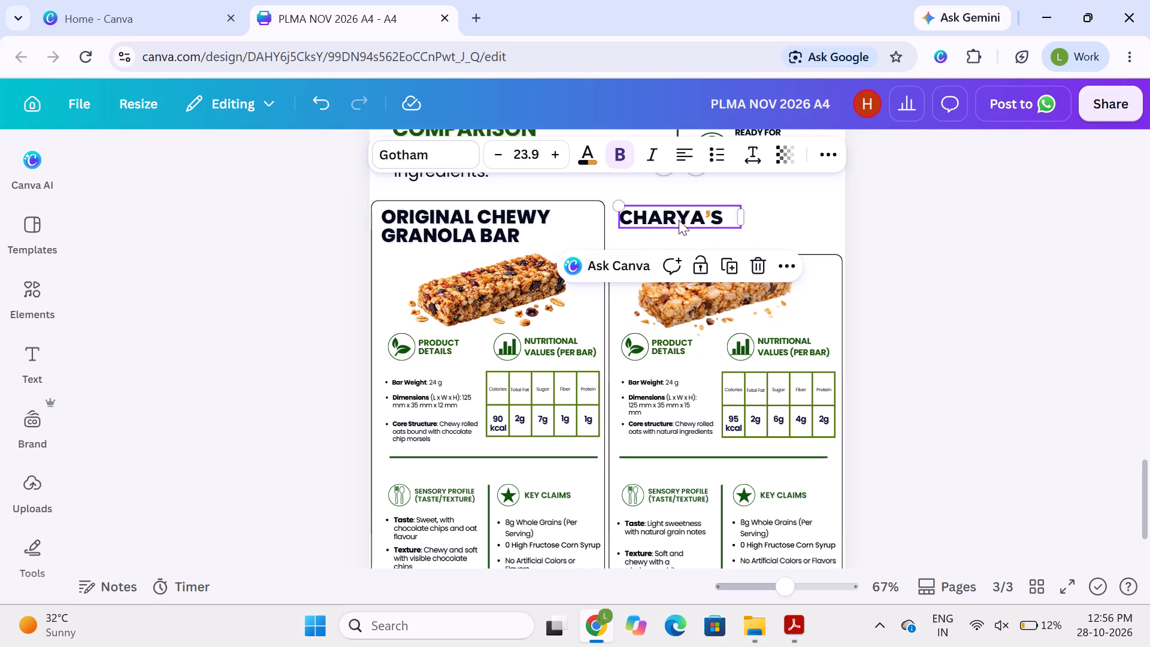
pyautogui.doubleClick(713, 213)
pyautogui.click(713, 213)
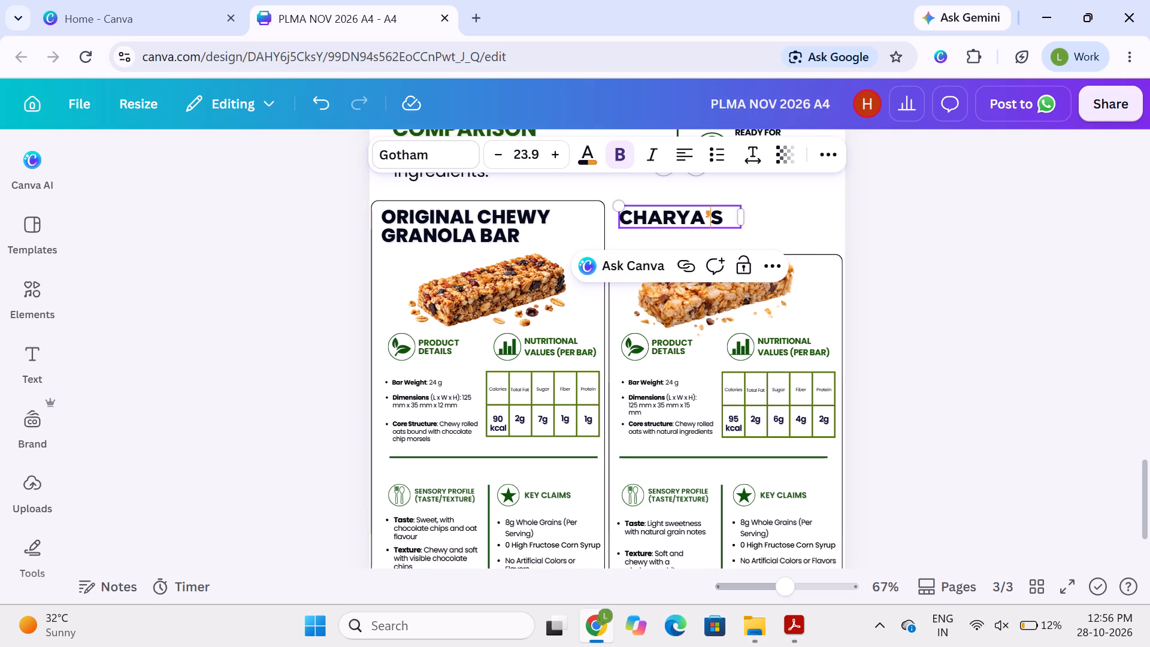
pyautogui.press('Right')
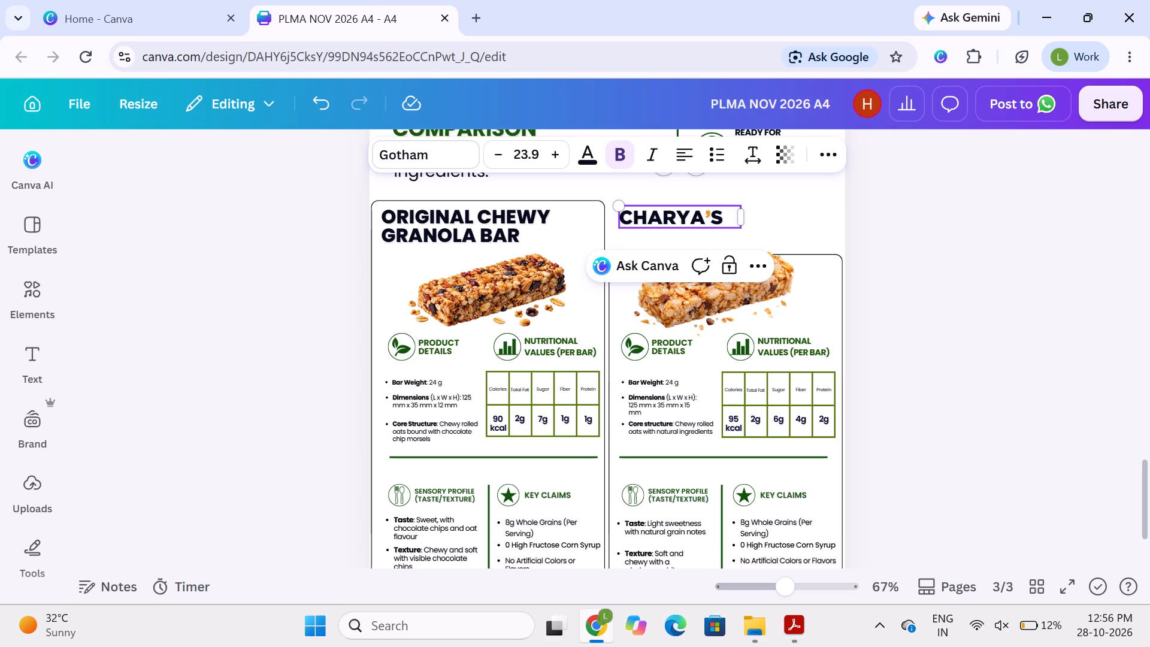
pyautogui.press('space')
pyautogui.hotkey('ctrl', 'v')
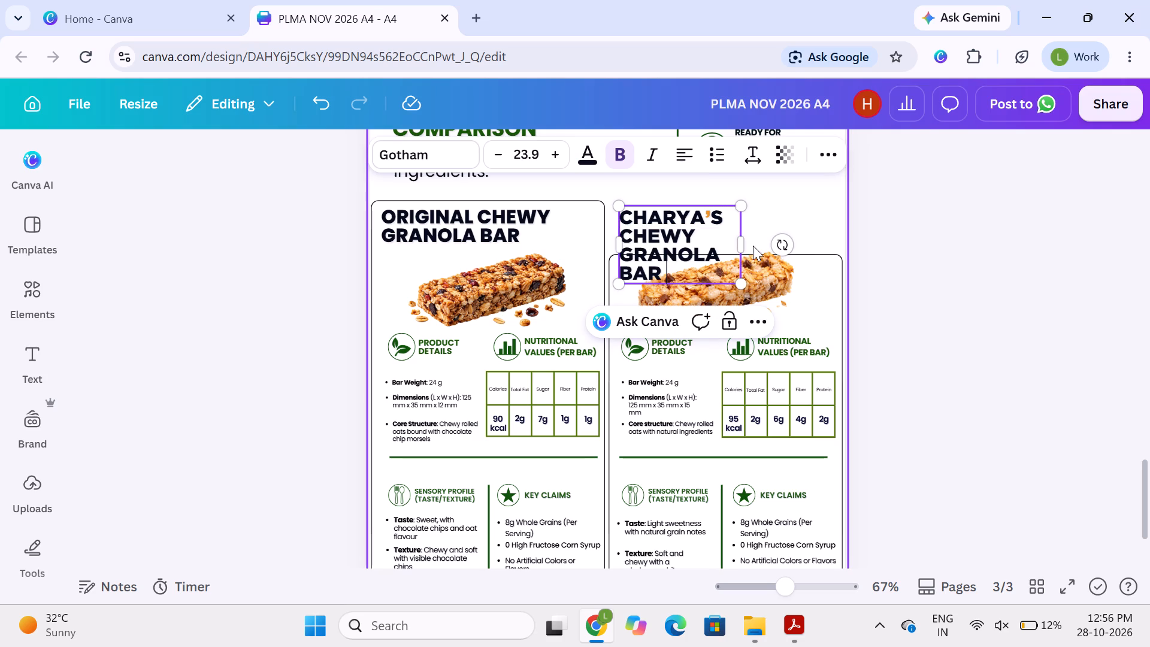
pyautogui.moveTo(741, 247); pyautogui.dragTo(812, 233)
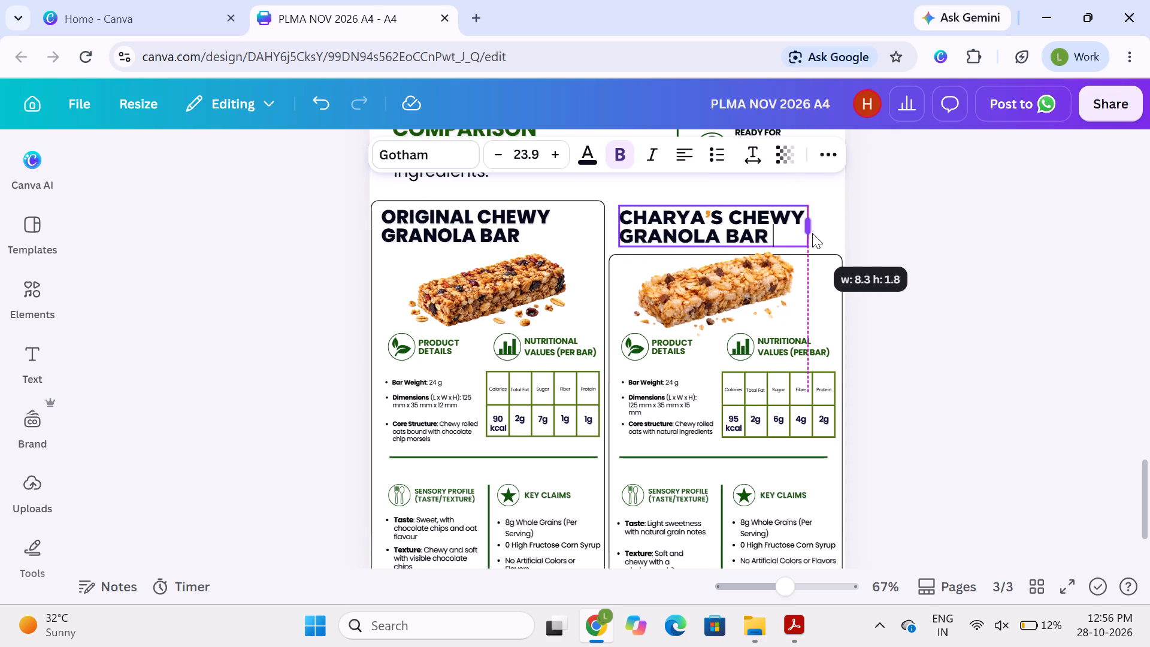
pyautogui.moveTo(812, 233); pyautogui.dragTo(818, 233)
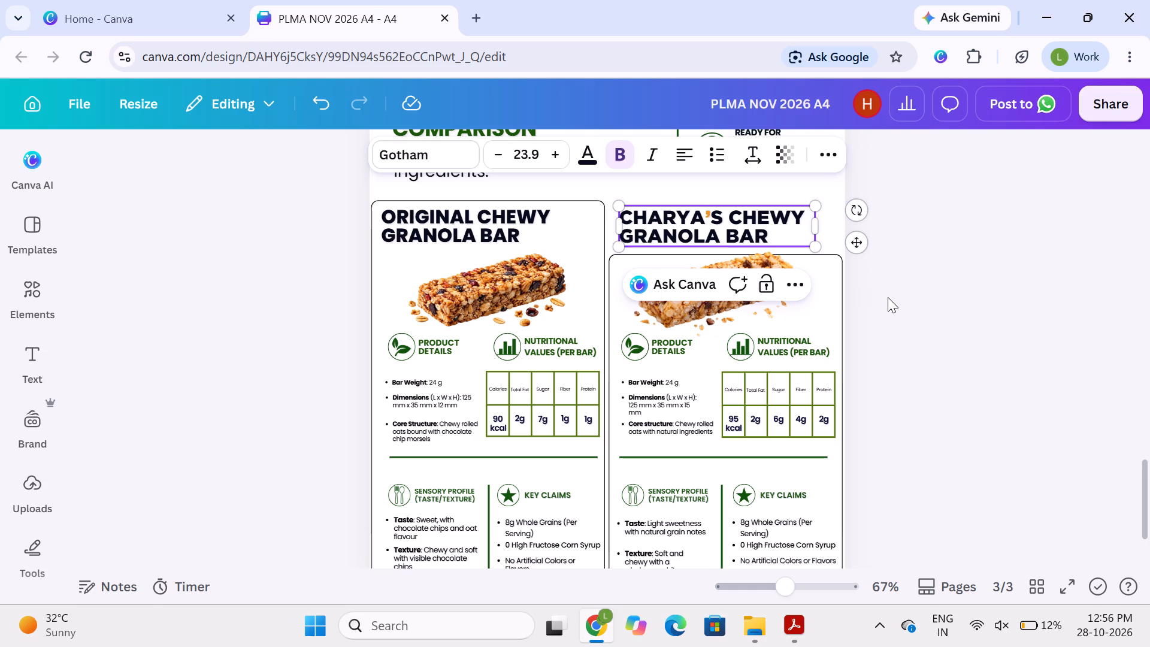
pyautogui.click(896, 302)
# Raise the top edge of the outline frame on Charya's card above the heading, level with the neighbouring card, about 17.1 high.
pyautogui.click(824, 288)
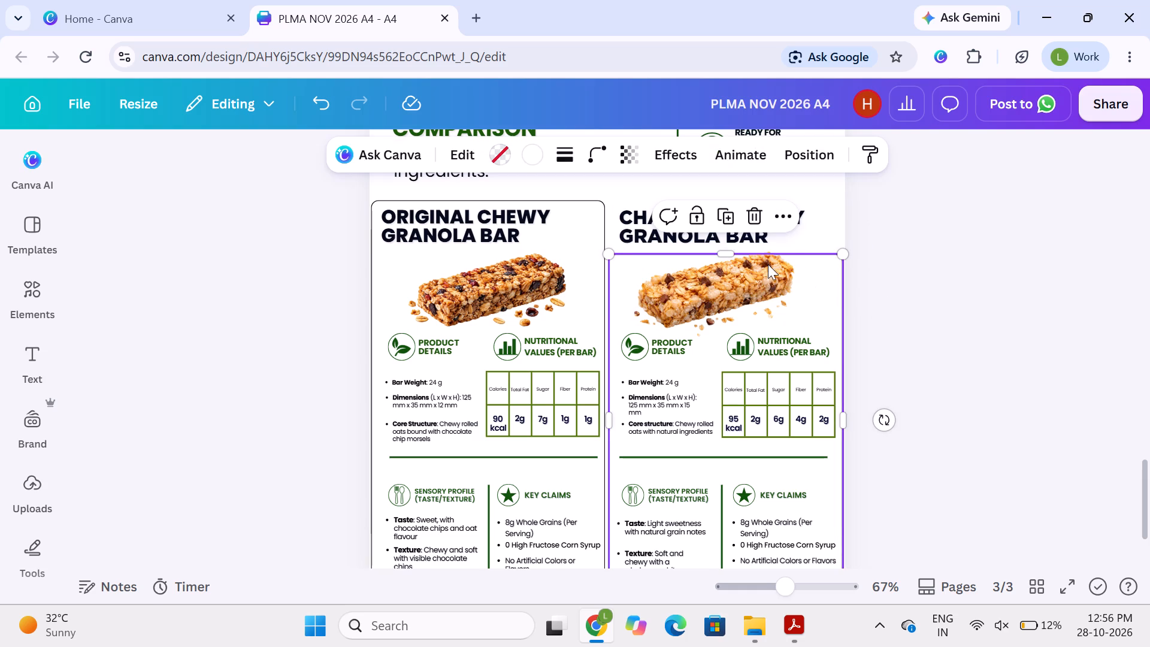
pyautogui.moveTo(730, 251); pyautogui.dragTo(730, 240)
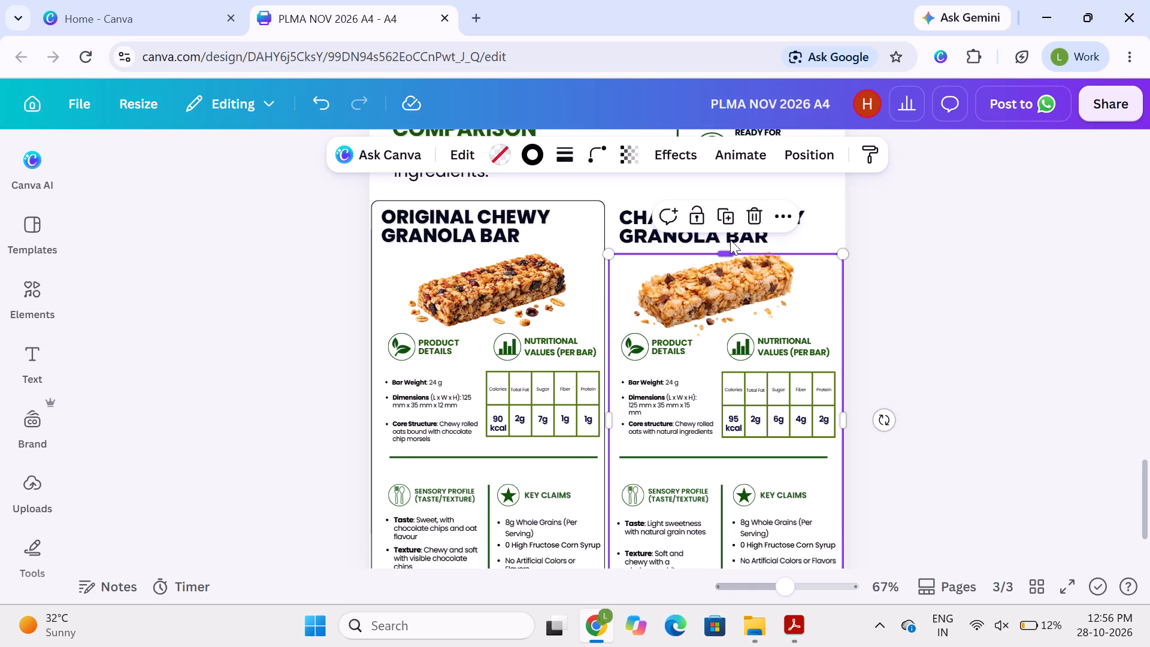
pyautogui.moveTo(730, 240); pyautogui.dragTo(728, 196)
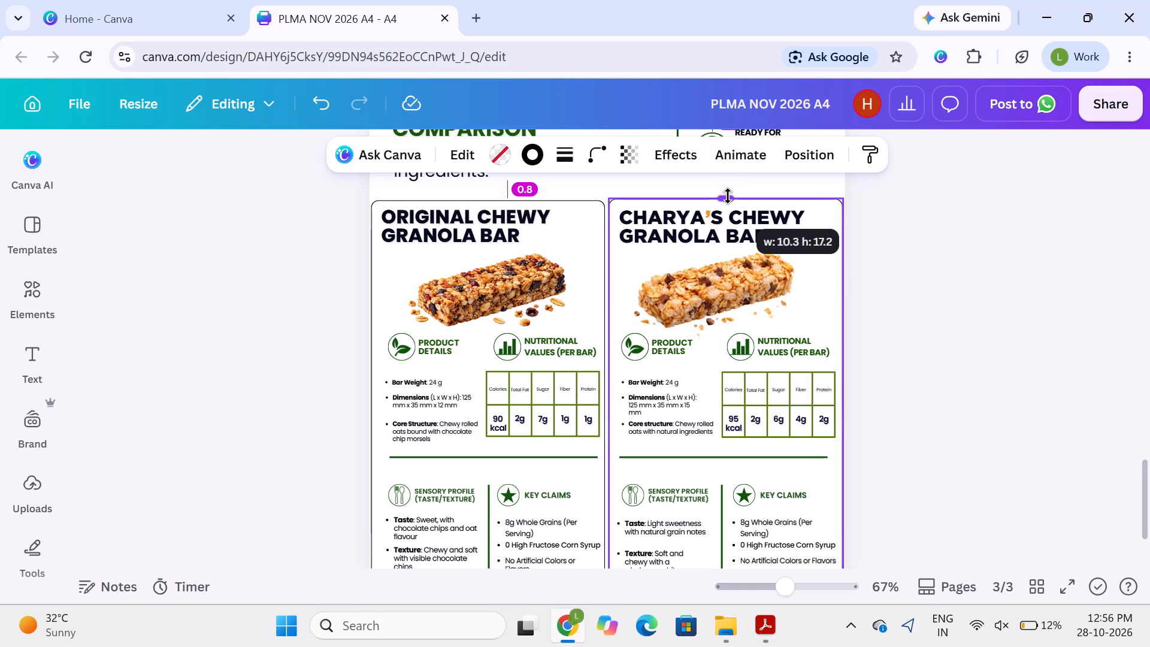
pyautogui.moveTo(728, 196); pyautogui.dragTo(728, 191)
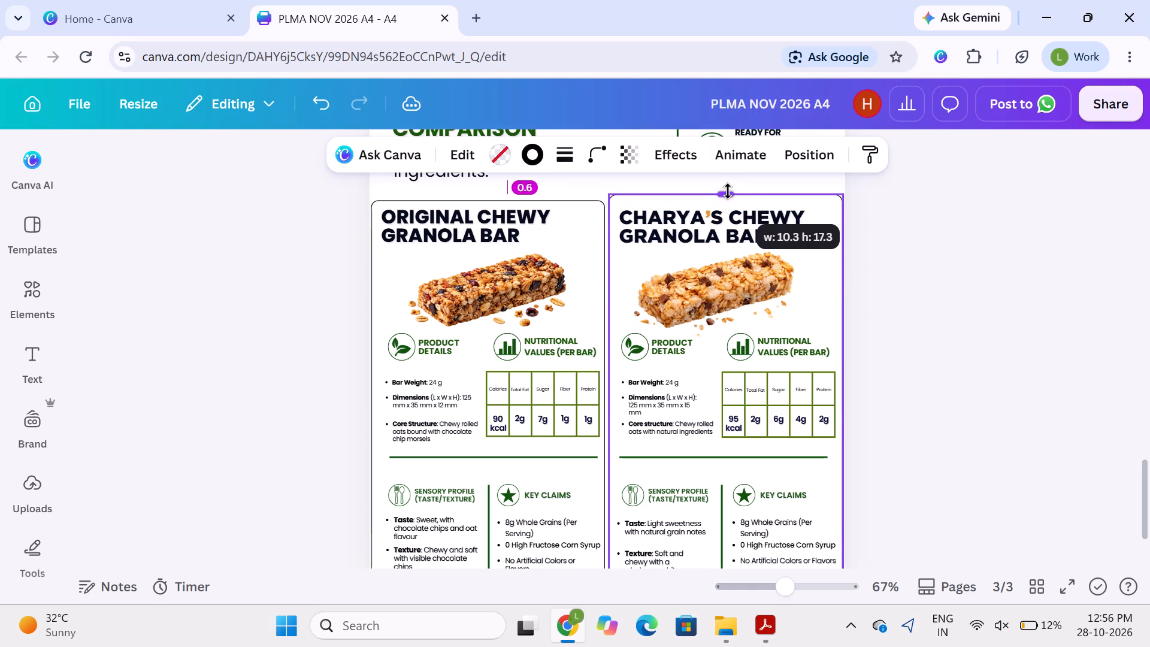
pyautogui.moveTo(728, 191); pyautogui.dragTo(729, 199)
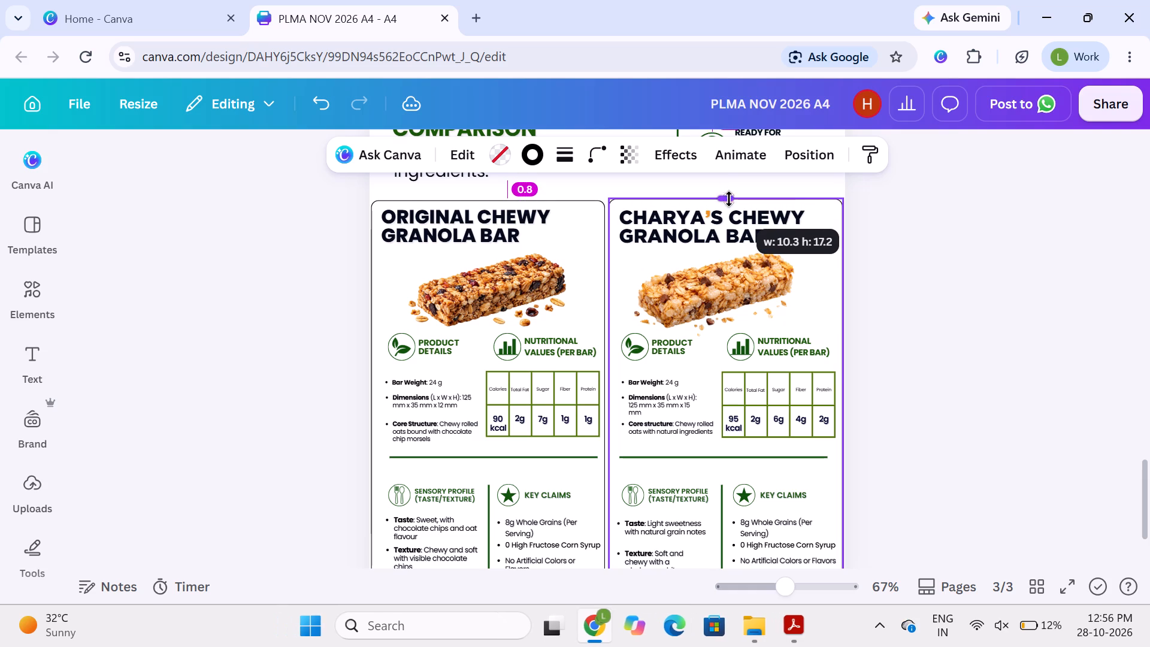
pyautogui.moveTo(729, 199); pyautogui.dragTo(730, 198)
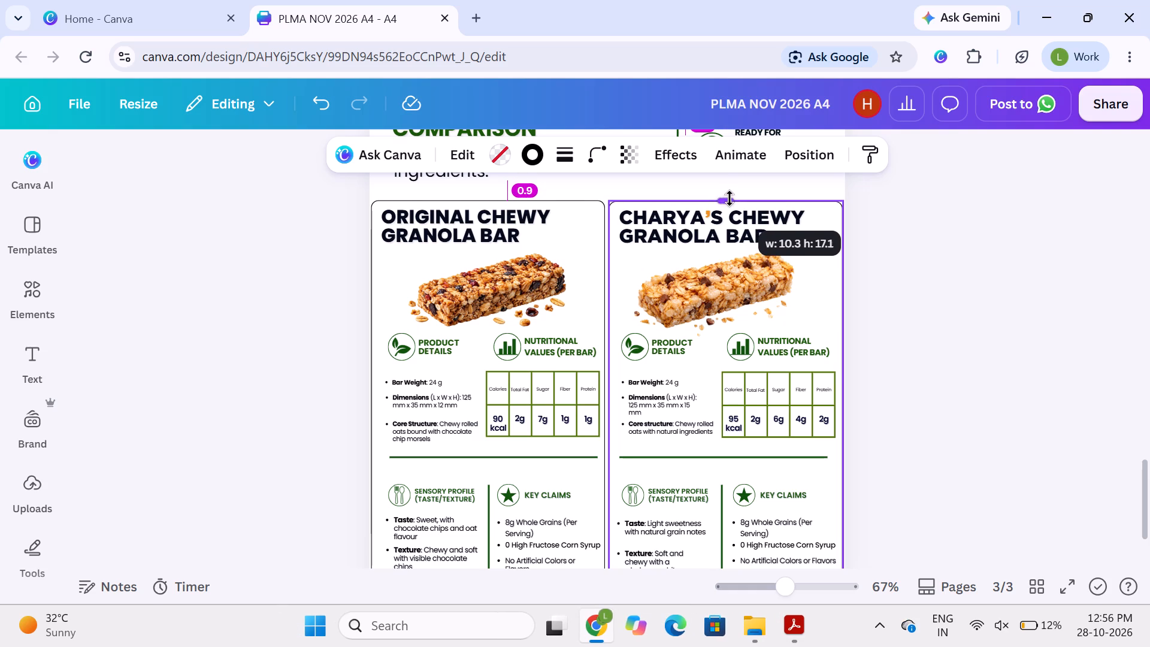
pyautogui.moveTo(730, 198); pyautogui.dragTo(730, 197)
pyautogui.click(907, 250)
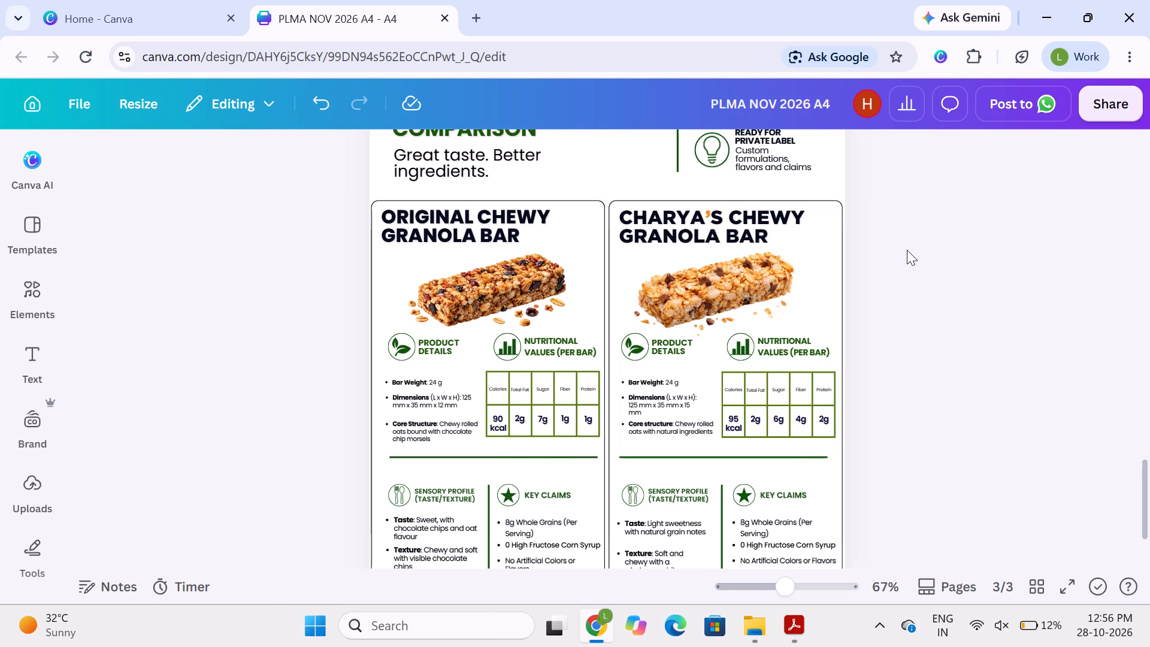
# Nudge the Texture bullet under Sensory Profile on Charya's card slightly upward.
pyautogui.scroll(-5, 907, 250)
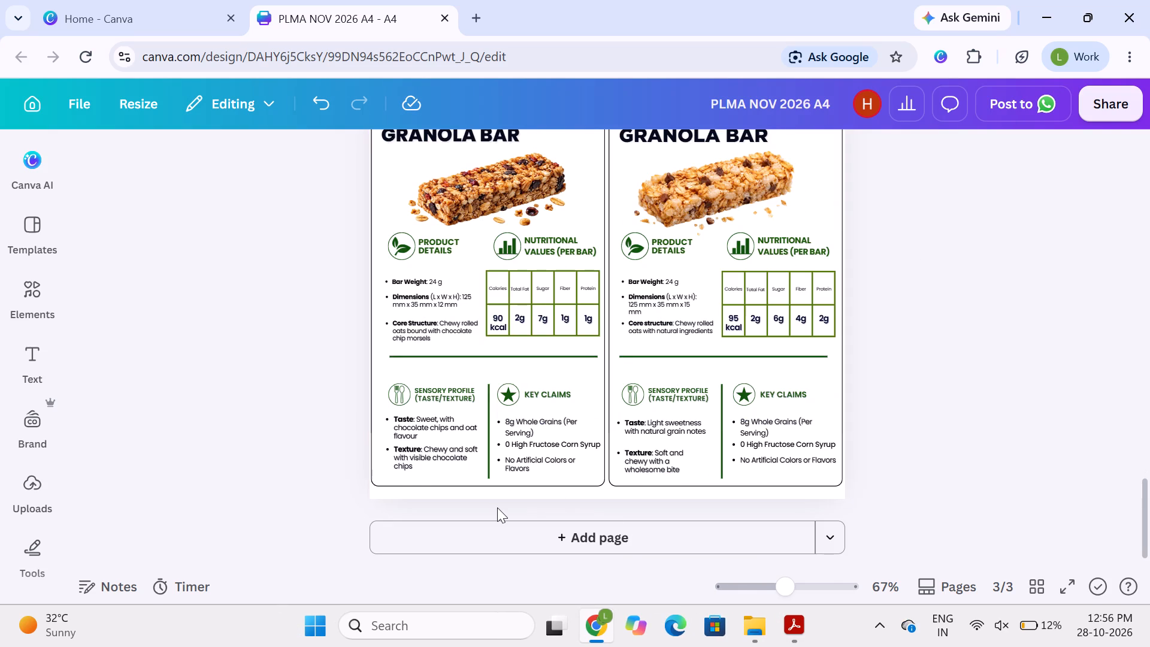
pyautogui.scroll(2, 497, 507)
pyautogui.scroll(-4, 497, 507)
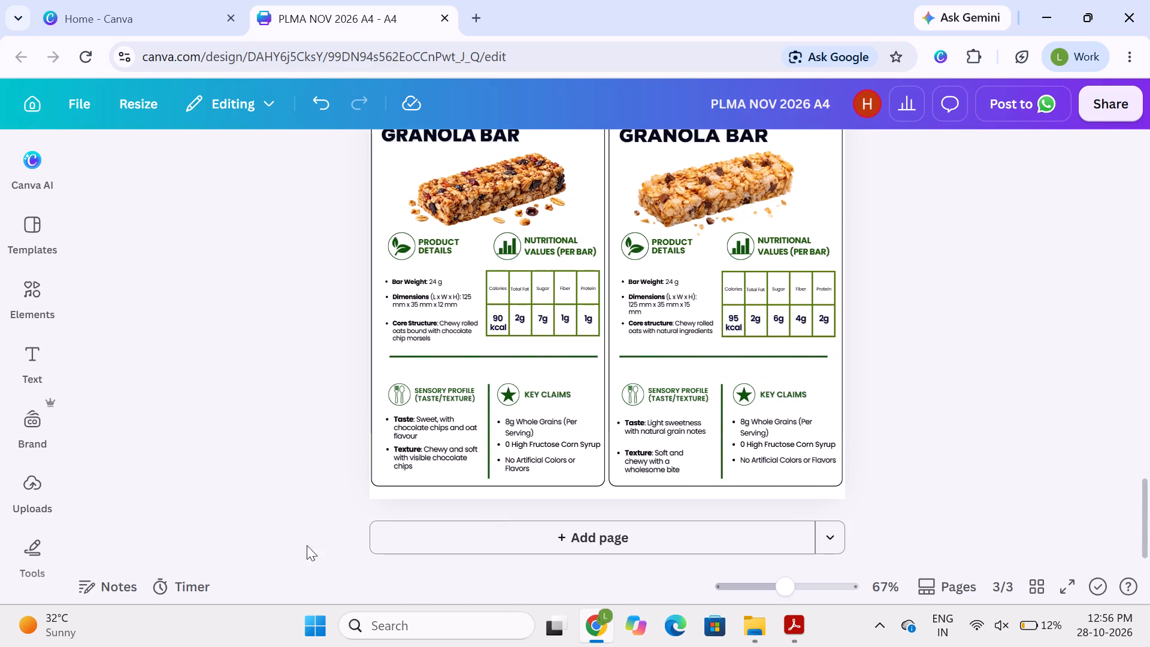
pyautogui.click(277, 523)
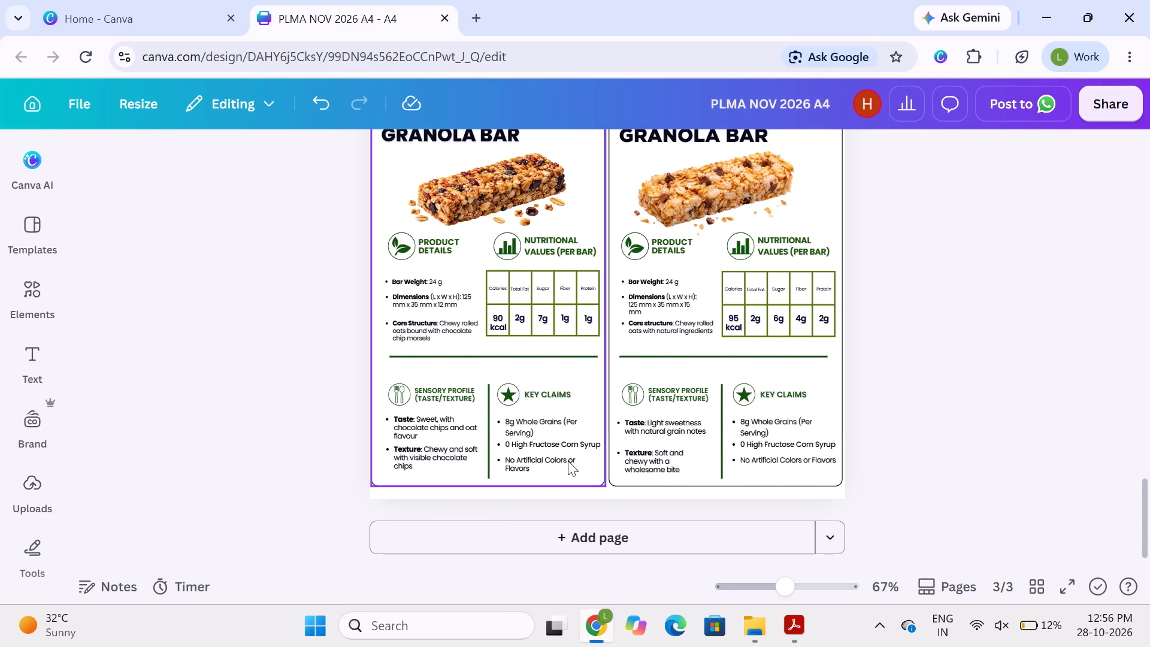
pyautogui.click(644, 455)
pyautogui.press('Up')
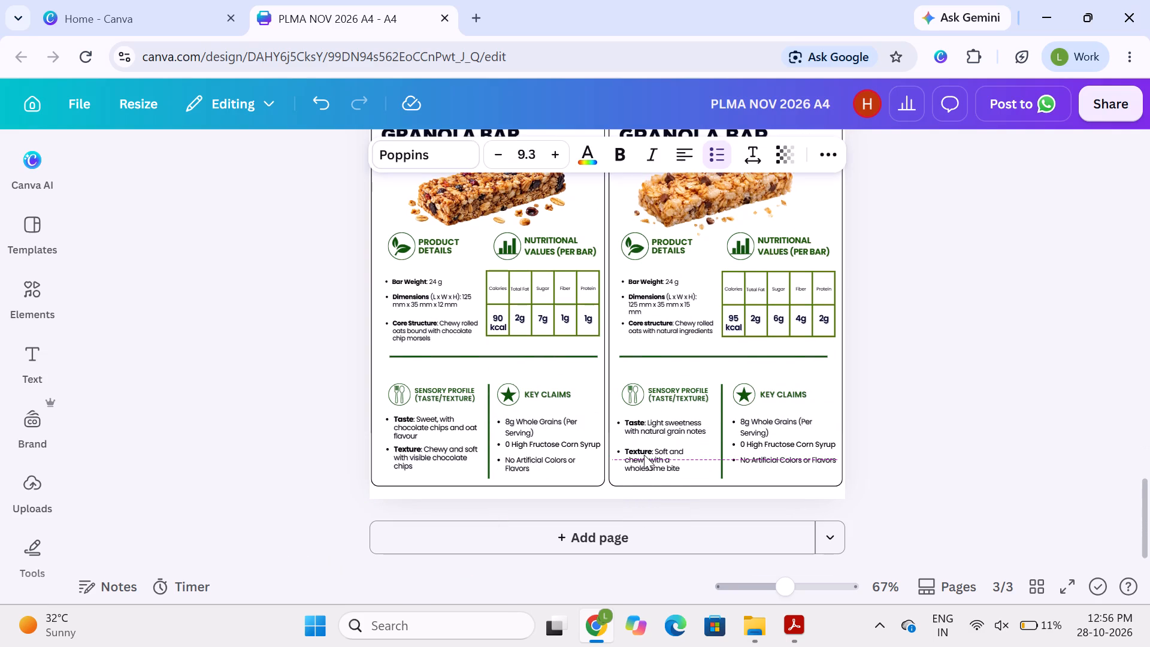
pyautogui.press('Up')
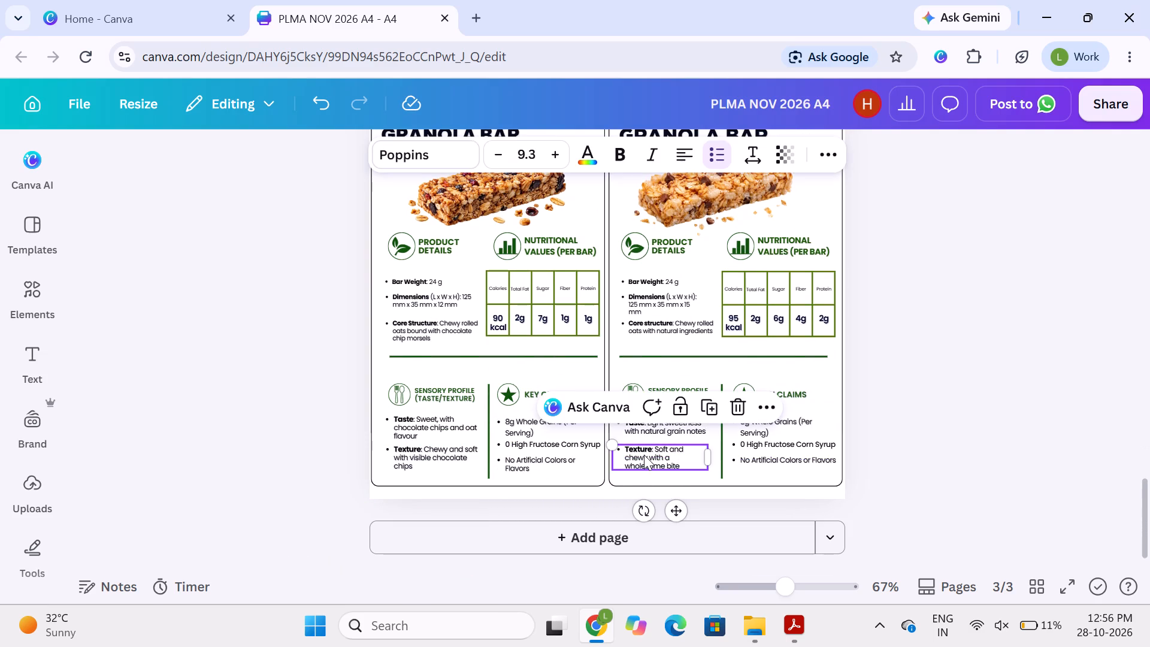
pyautogui.press('Right')
pyautogui.press('Left')
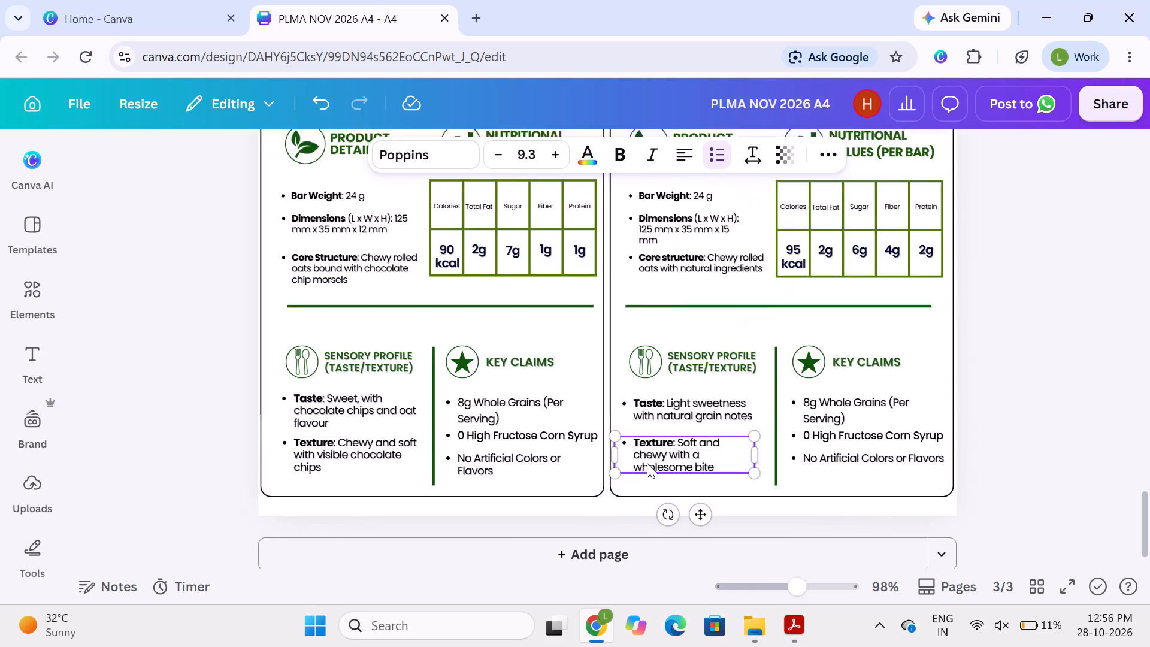
# Reflow Charya's Texture bullet onto two lines by removing the break before "chewy", slightly widening its box and keeping a space after "and".
pyautogui.doubleClick(659, 451)
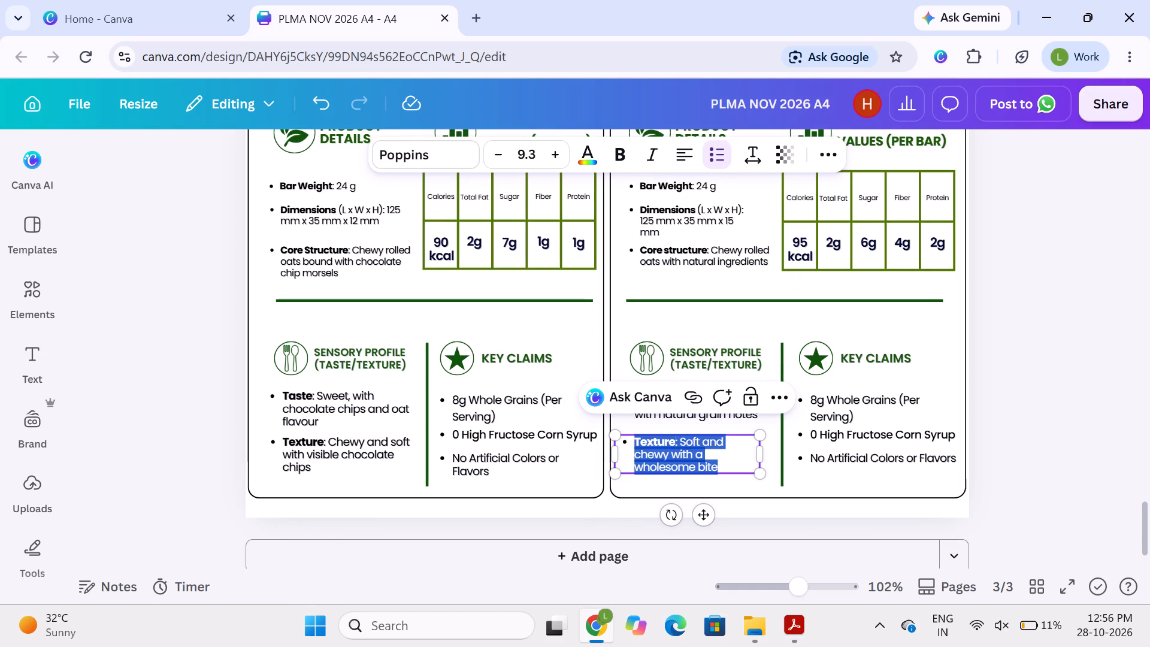
pyautogui.click(659, 451)
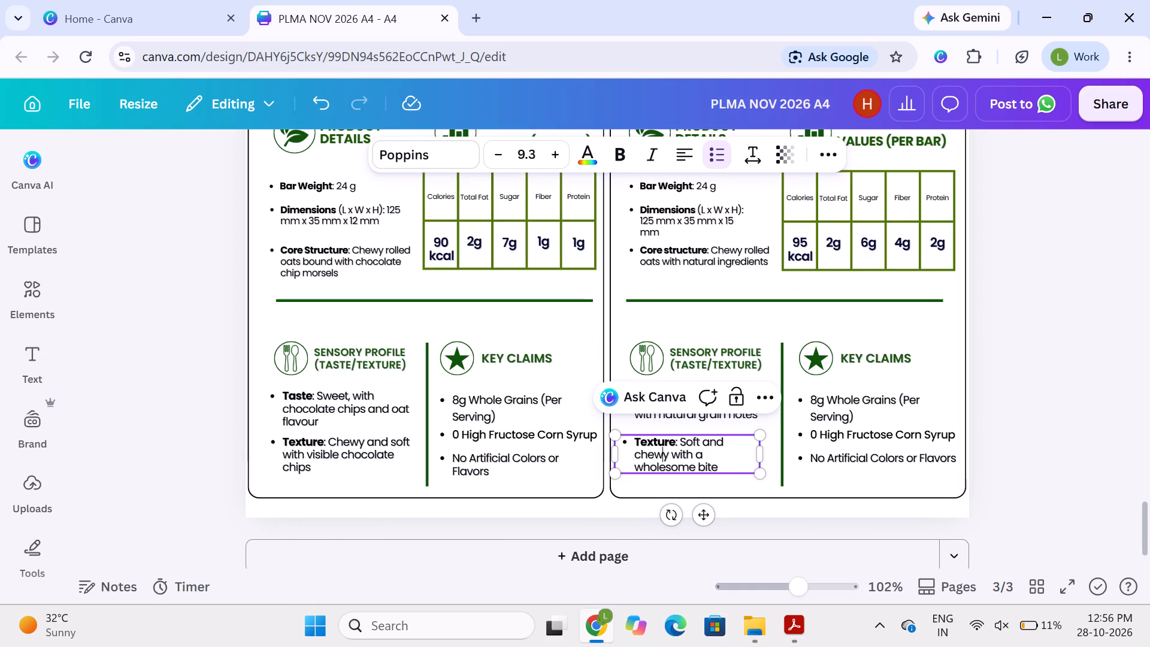
pyautogui.click(634, 454)
pyautogui.press('BackSpace')
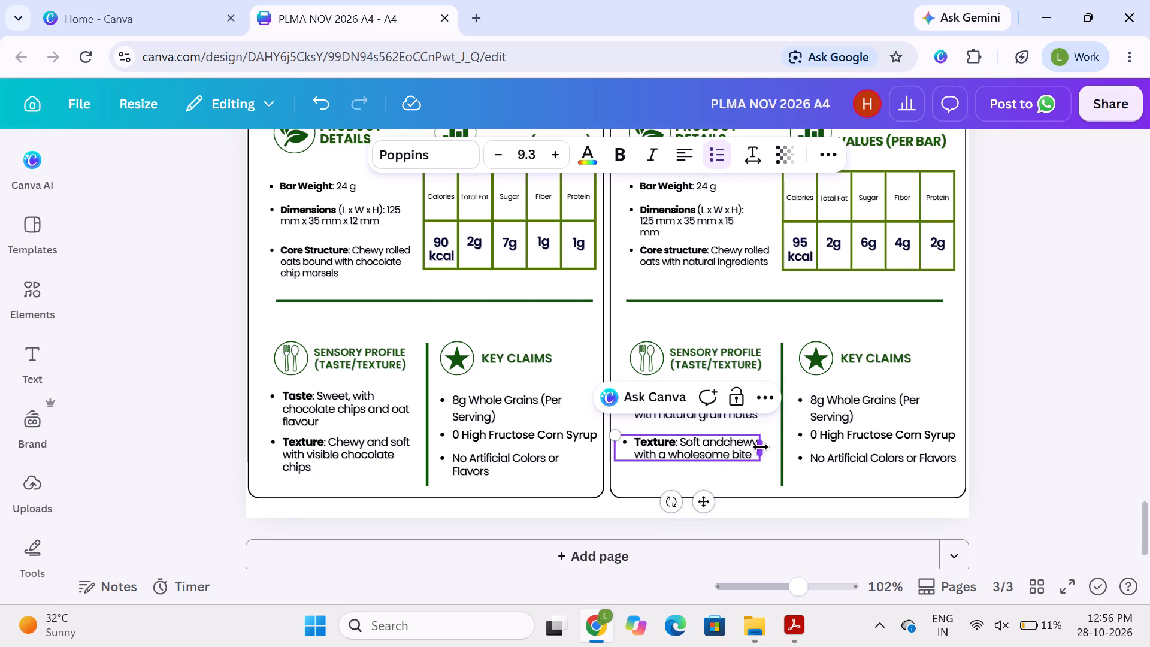
pyautogui.moveTo(761, 447); pyautogui.dragTo(768, 449)
pyautogui.click(1027, 454)
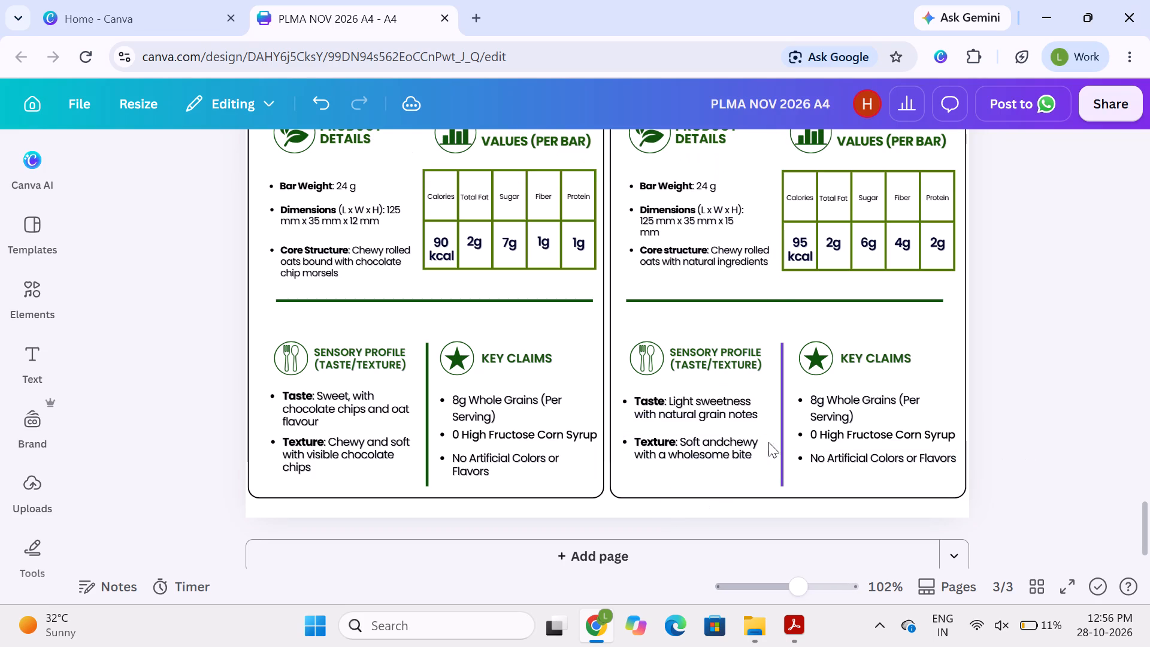
pyautogui.doubleClick(727, 444)
pyautogui.click(727, 444)
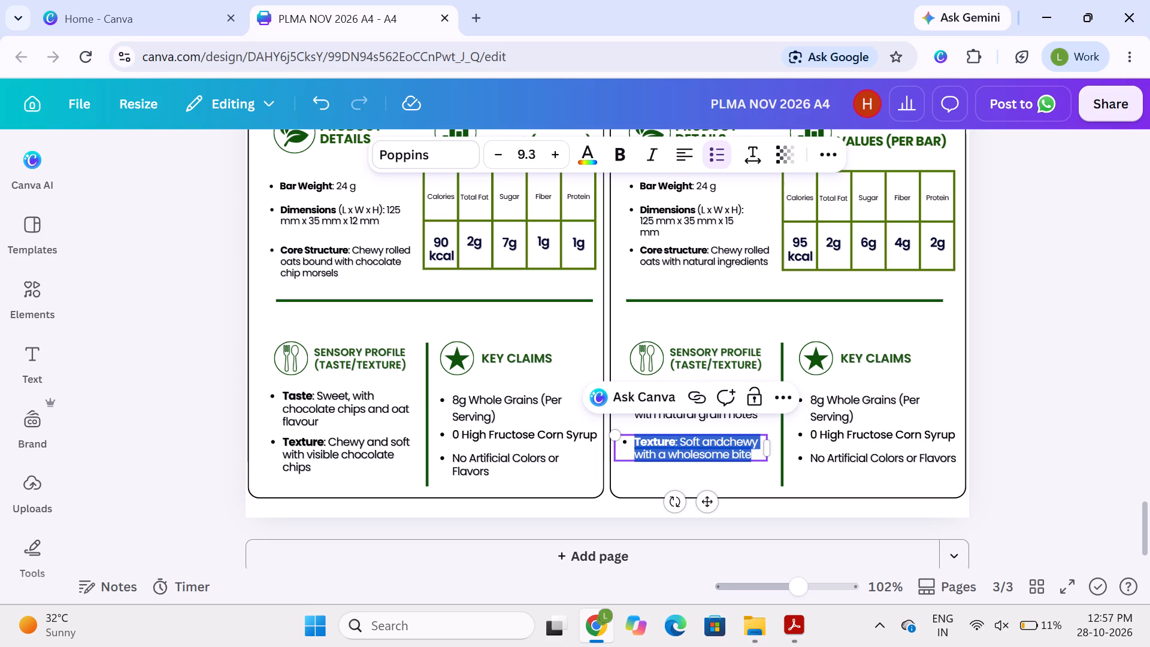
pyautogui.click(727, 444)
pyautogui.press('Left')
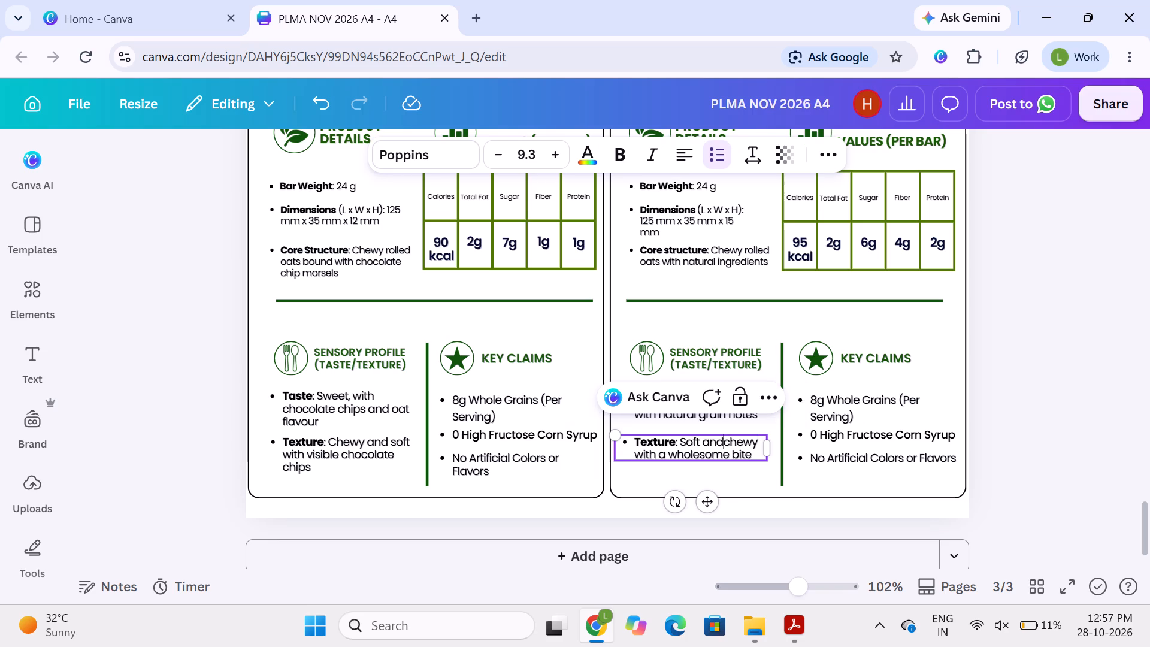
pyautogui.press('space')
pyautogui.click(1036, 453)
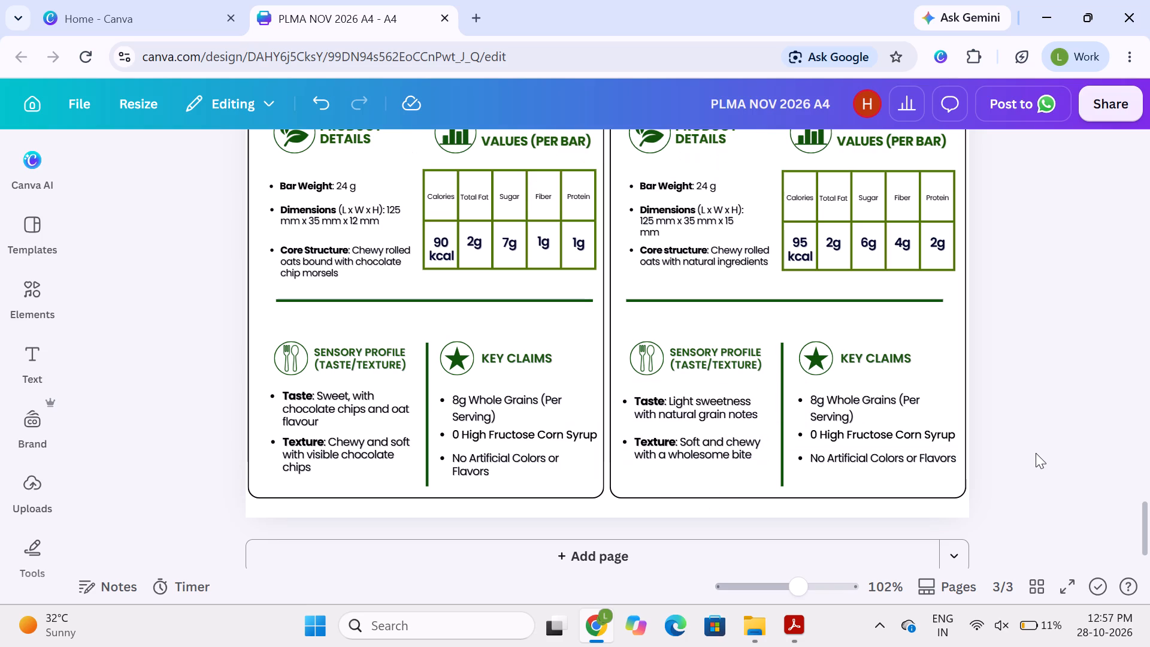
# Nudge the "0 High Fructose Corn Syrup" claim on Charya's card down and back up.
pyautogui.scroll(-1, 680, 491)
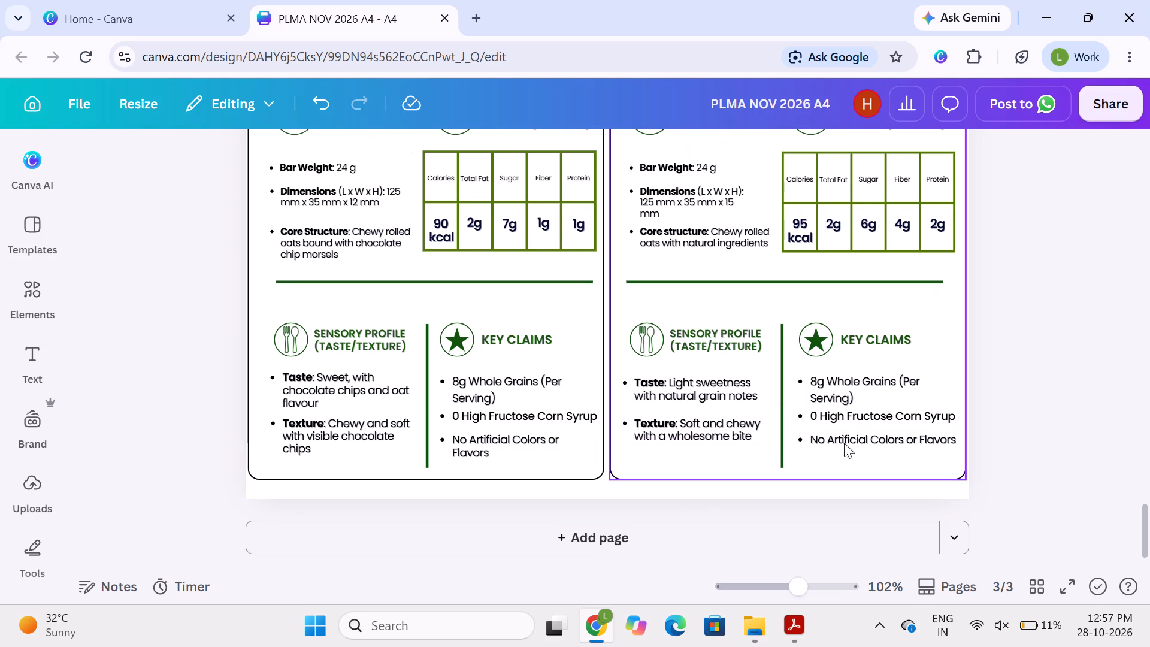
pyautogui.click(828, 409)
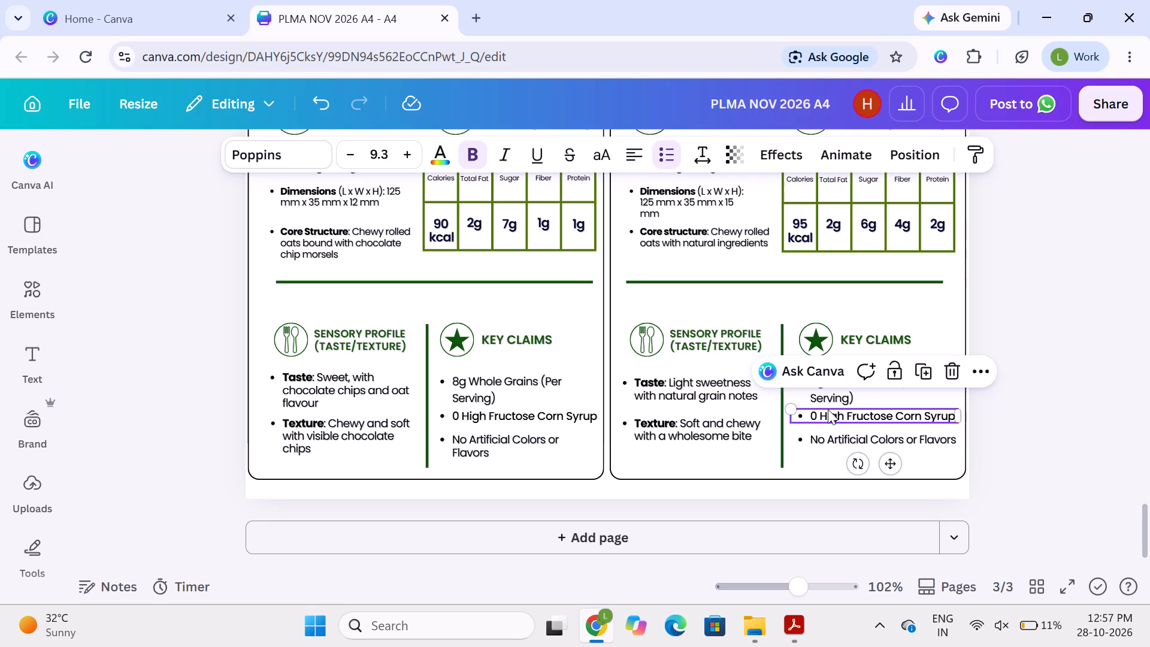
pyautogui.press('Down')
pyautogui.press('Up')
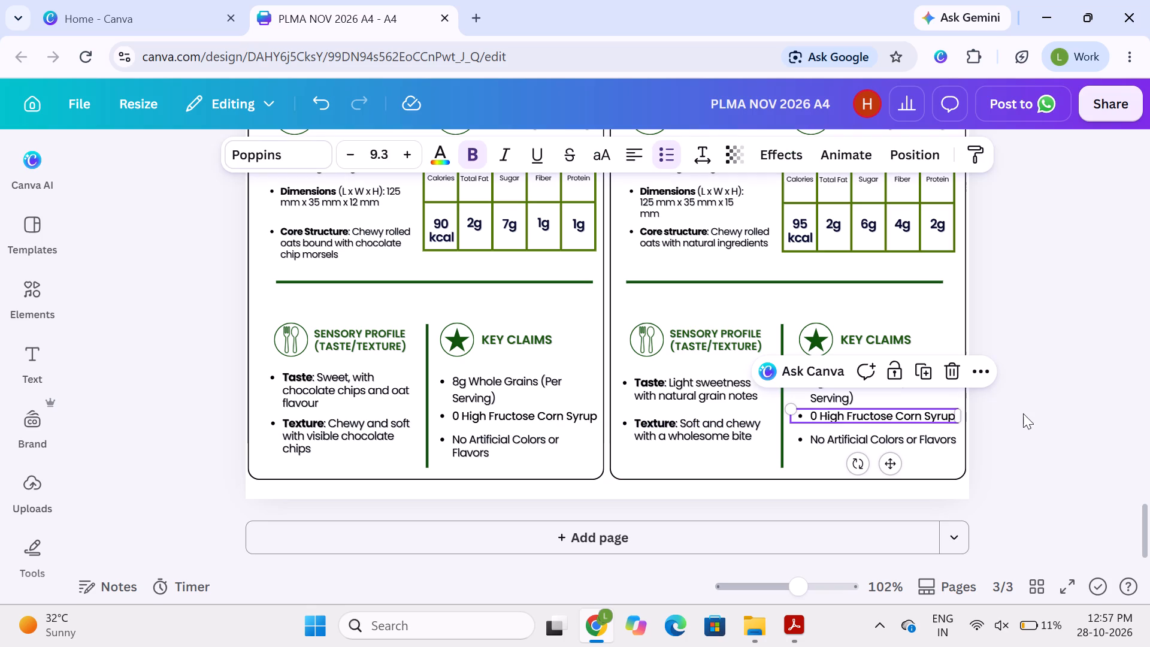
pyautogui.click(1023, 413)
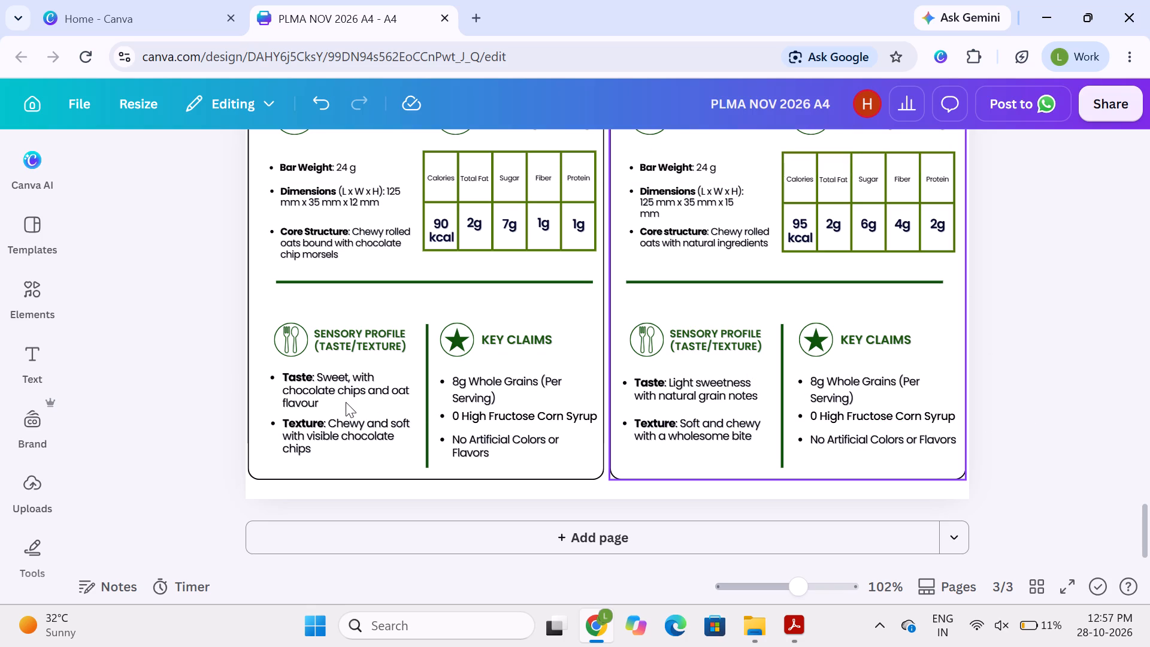
# Move the outline frame of the Original Chewy Granola Bar card sideways to uncover its Taste bullet.
pyautogui.doubleClick(308, 400)
pyautogui.doubleClick(308, 400)
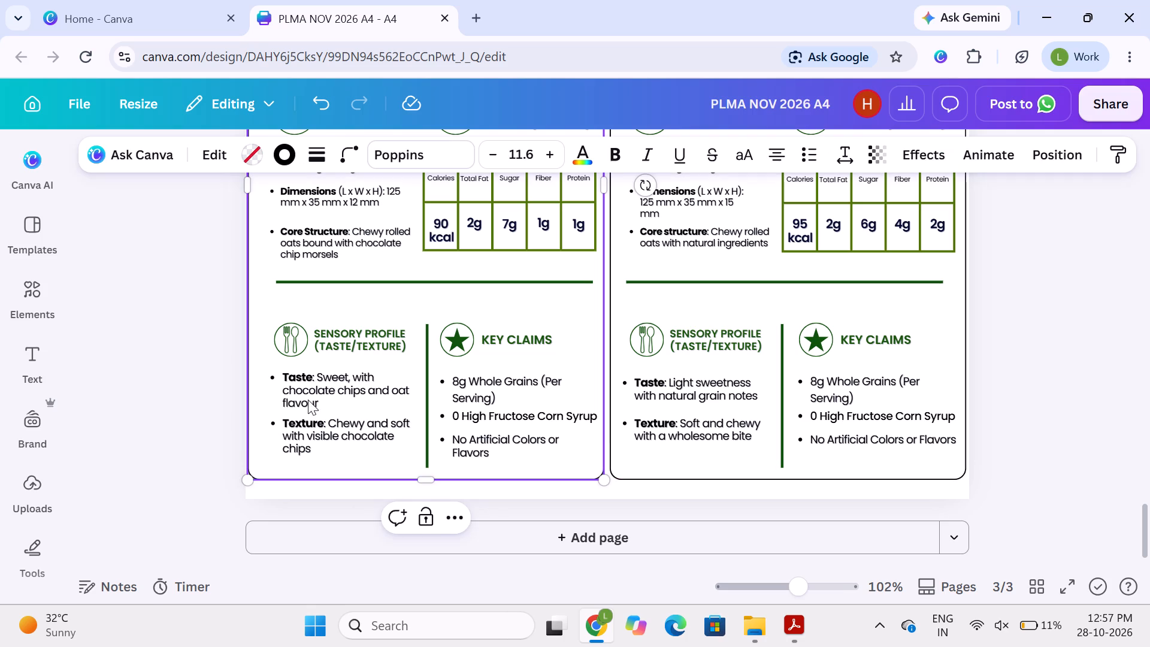
pyautogui.moveTo(348, 404); pyautogui.dragTo(554, 424)
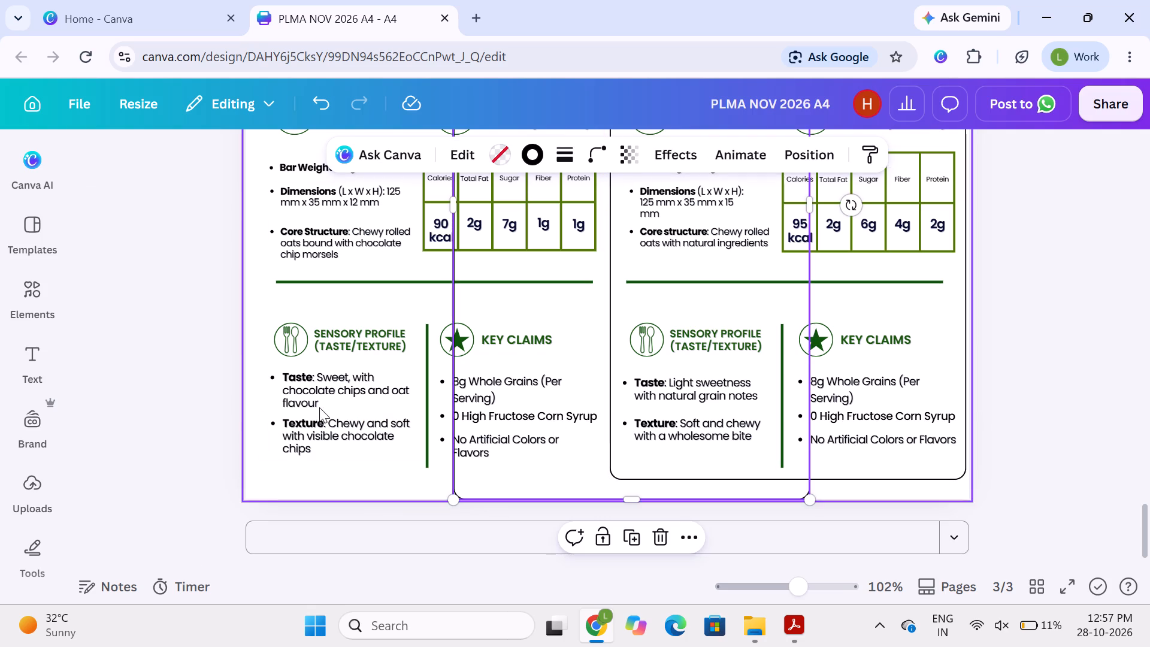
# Change "flavour" to "flavor" in the Taste bullet of the Original Chewy Granola Bar card.
pyautogui.doubleClick(311, 403)
pyautogui.click(311, 403)
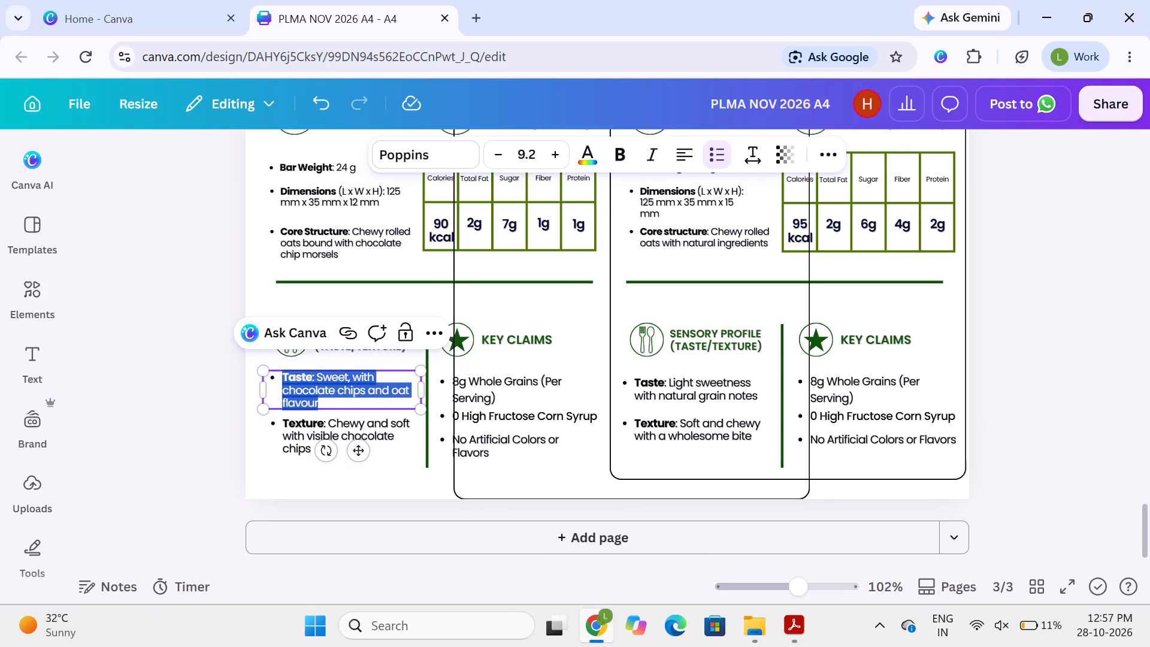
pyautogui.doubleClick(311, 403)
pyautogui.press('BackSpace')
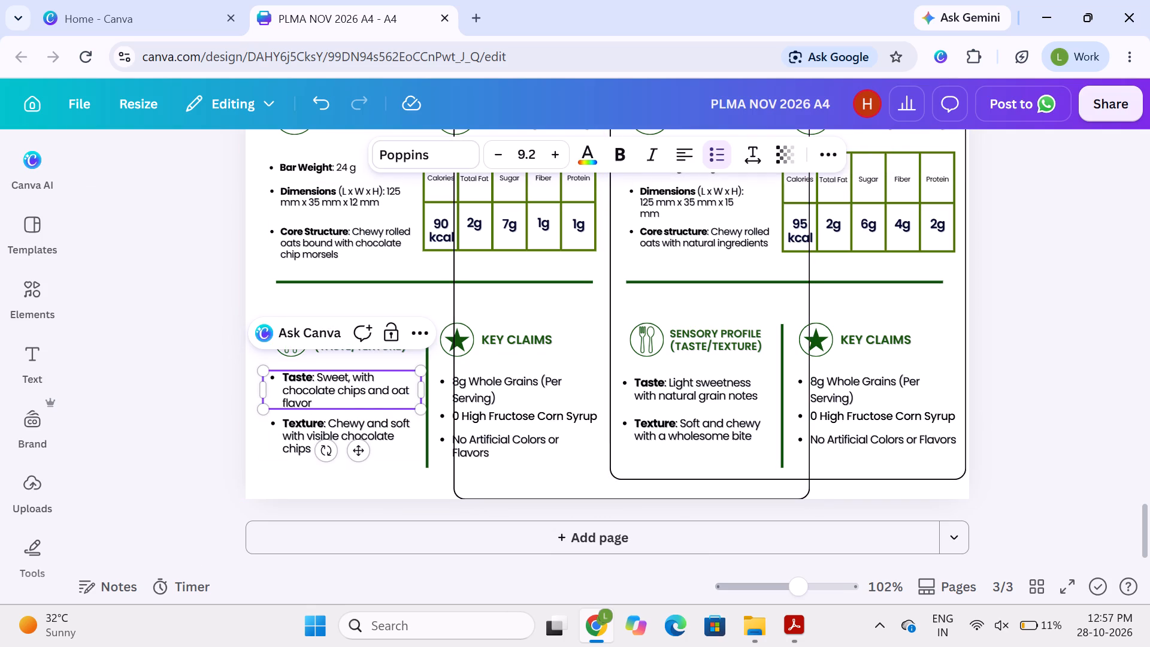
# Move the outline frame back around the Original Chewy Granola Bar card, aligned with the bottom of Charya's card frame.
pyautogui.click(144, 451)
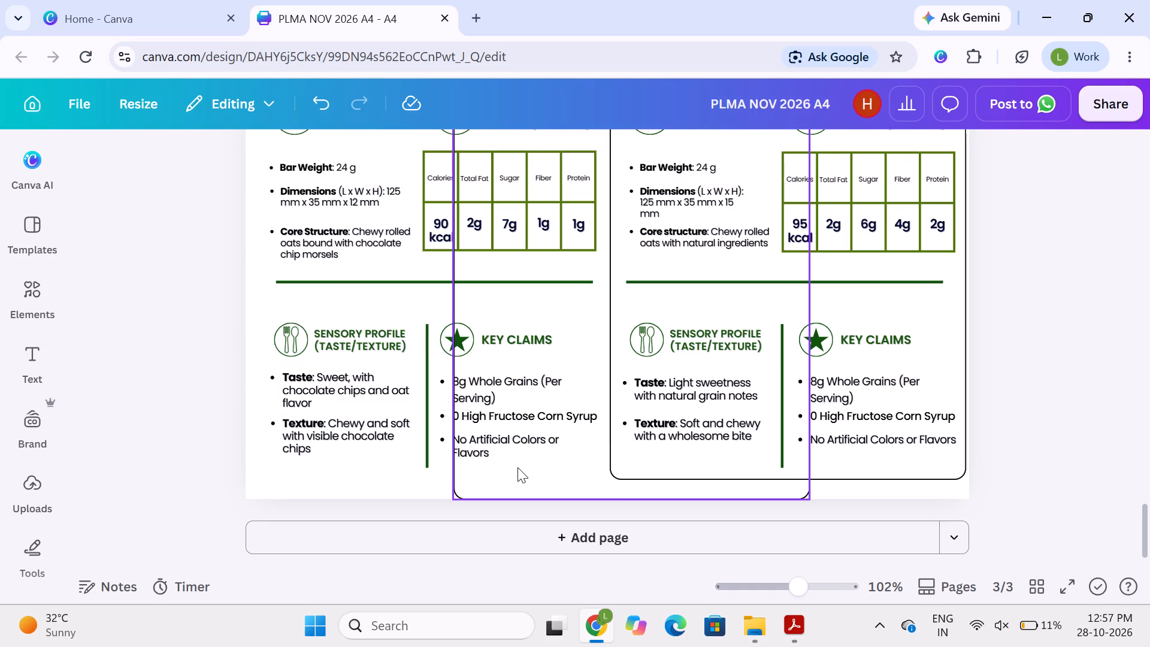
pyautogui.moveTo(517, 467); pyautogui.dragTo(322, 445)
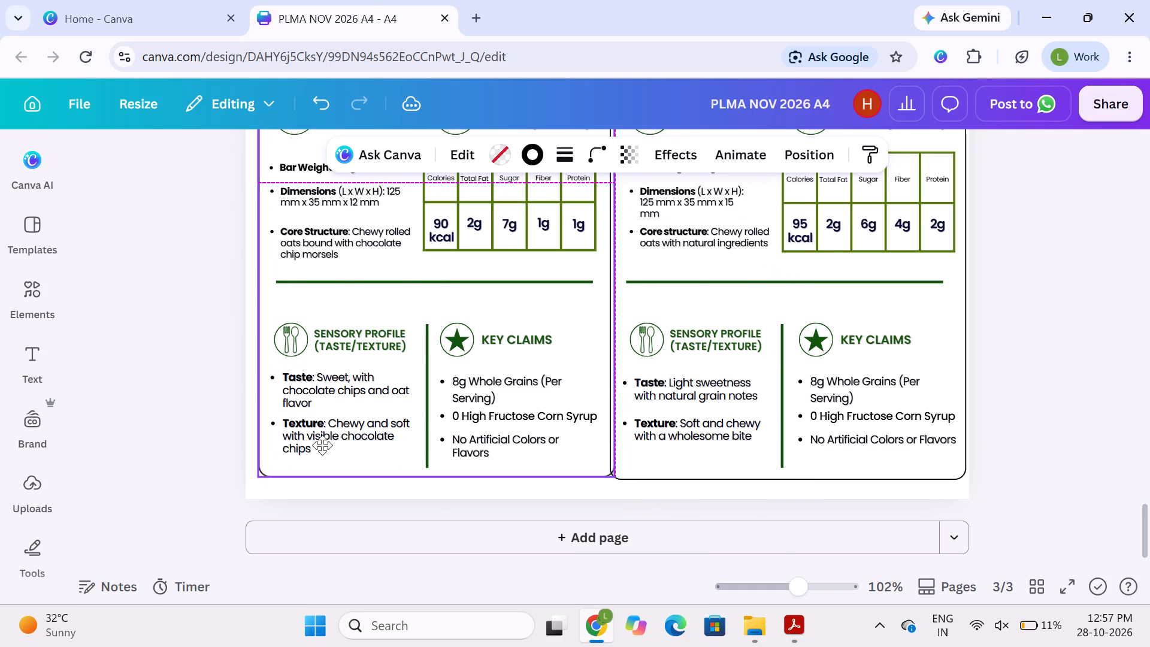
pyautogui.moveTo(322, 445); pyautogui.dragTo(314, 448)
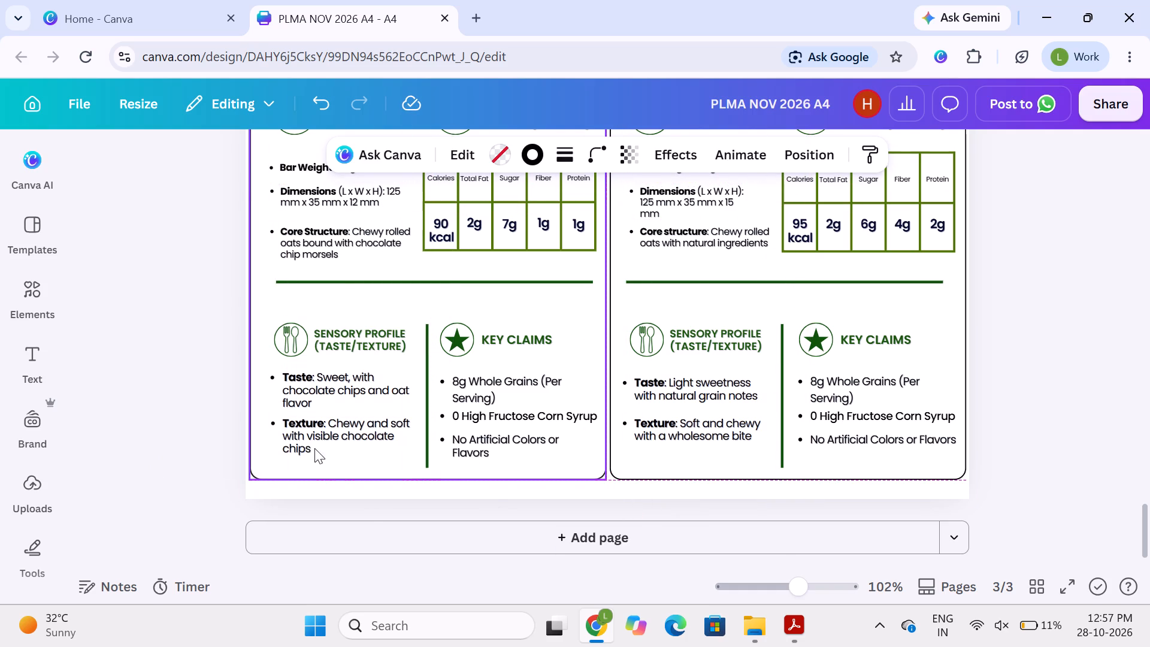
pyautogui.scroll(4, 115, 351)
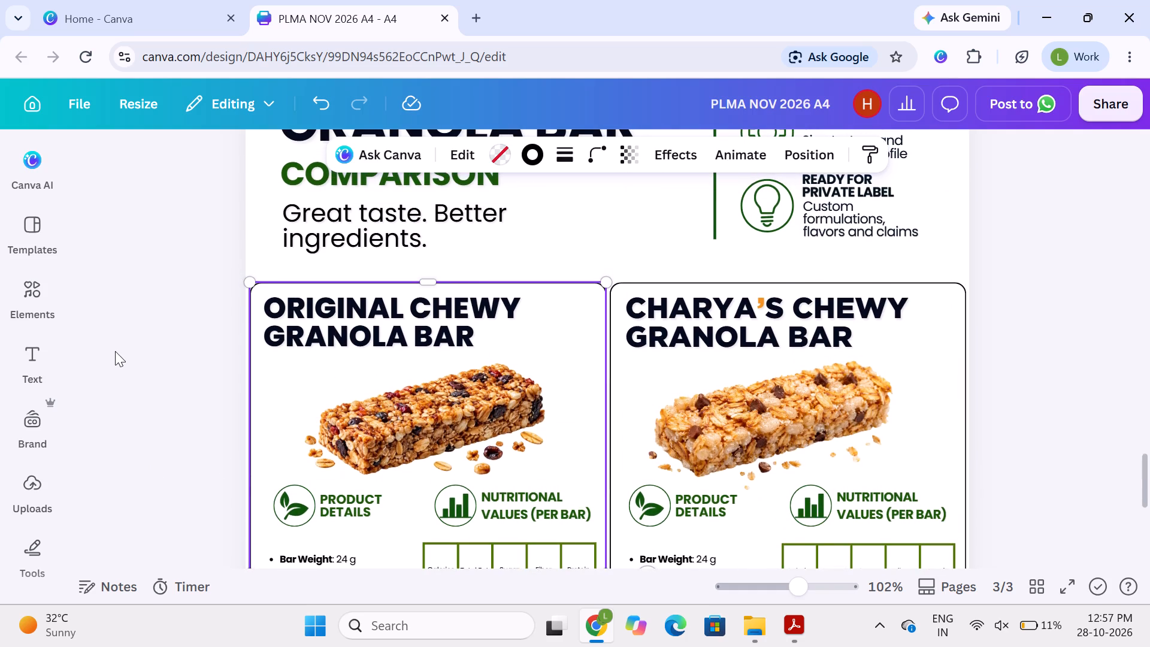
pyautogui.click(115, 351)
pyautogui.click(115, 351)
# Review the layout of the Chewy Granola Bar page and the Fruit & Cereal Bar page.
pyautogui.scroll(-5, 115, 351)
pyautogui.scroll(3, 115, 351)
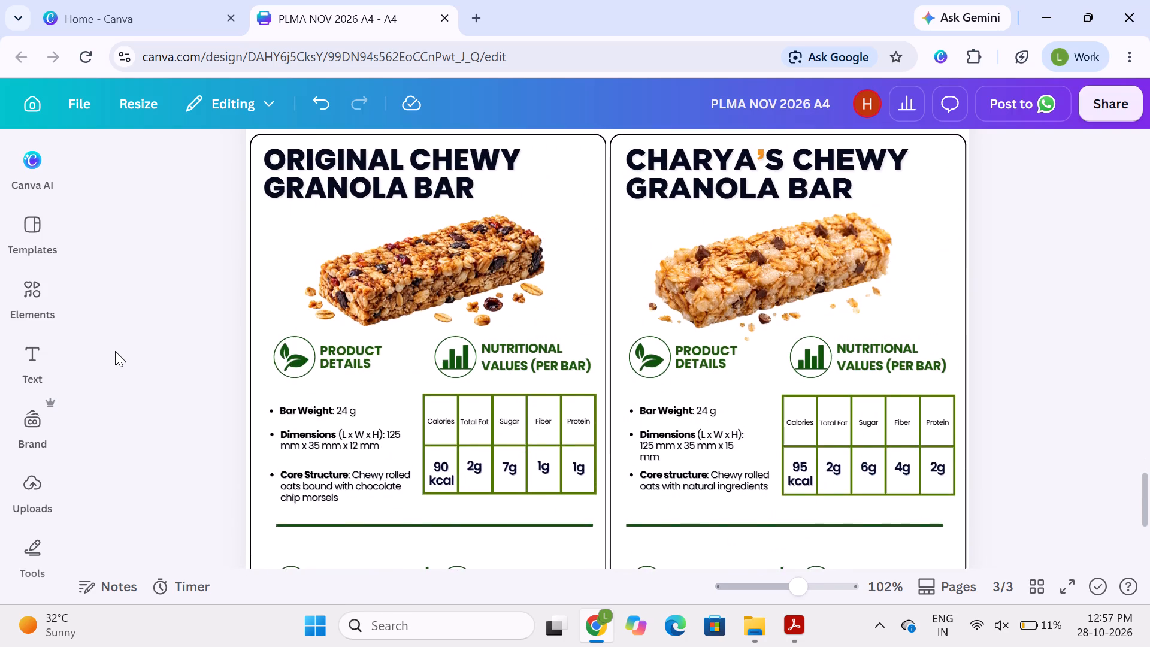
pyautogui.scroll(2, 216, 356)
pyautogui.scroll(-2, 216, 356)
pyautogui.scroll(3, 514, 421)
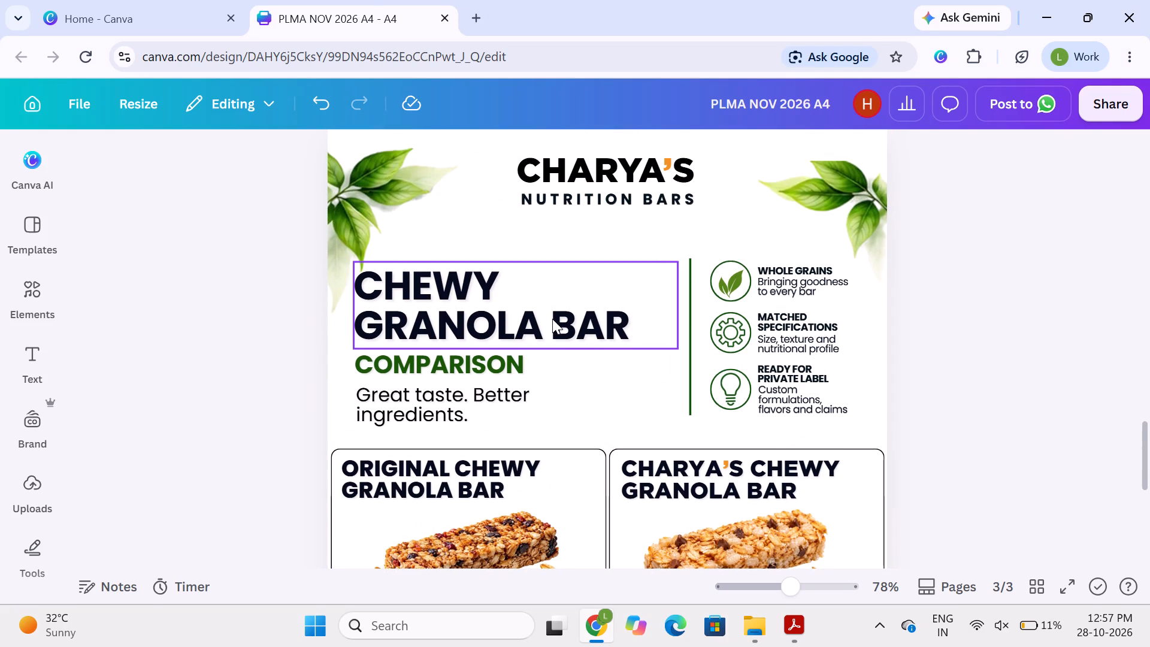
pyautogui.scroll(5, 552, 319)
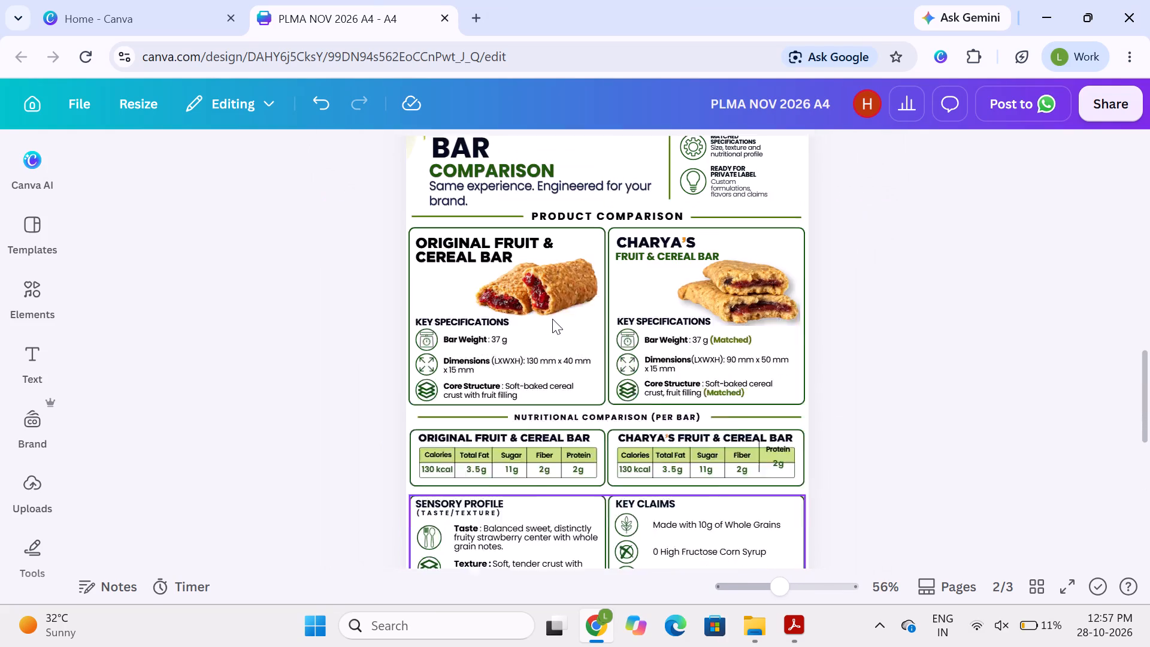
pyautogui.scroll(2, 552, 319)
pyautogui.scroll(-3, 552, 319)
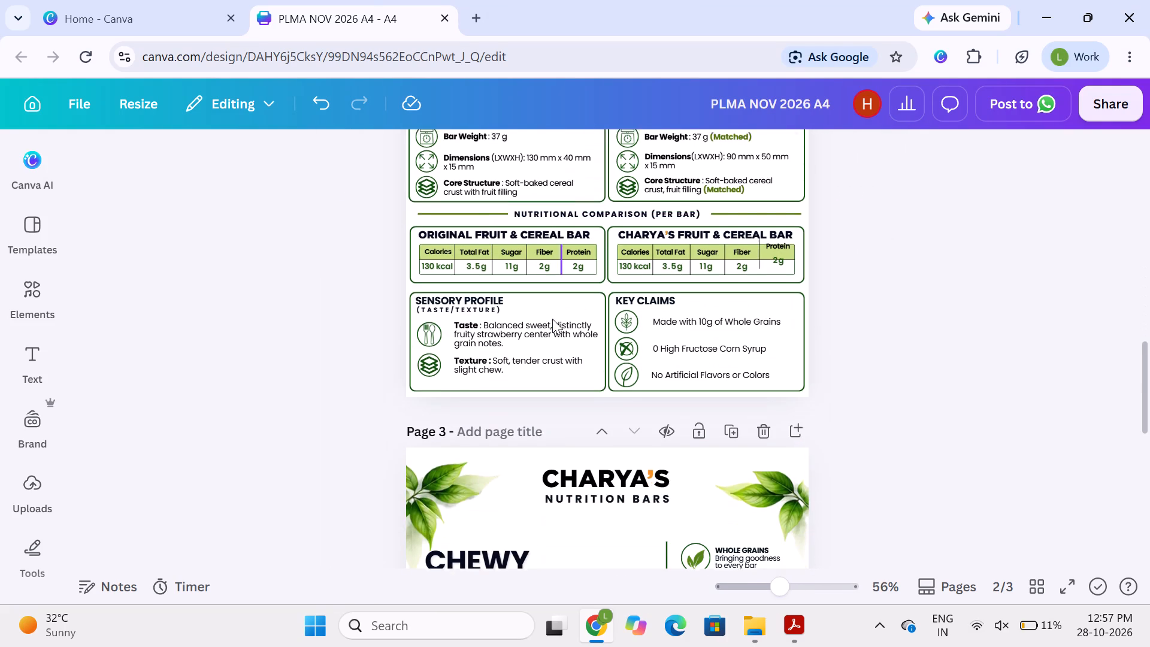
pyautogui.scroll(-1, 552, 319)
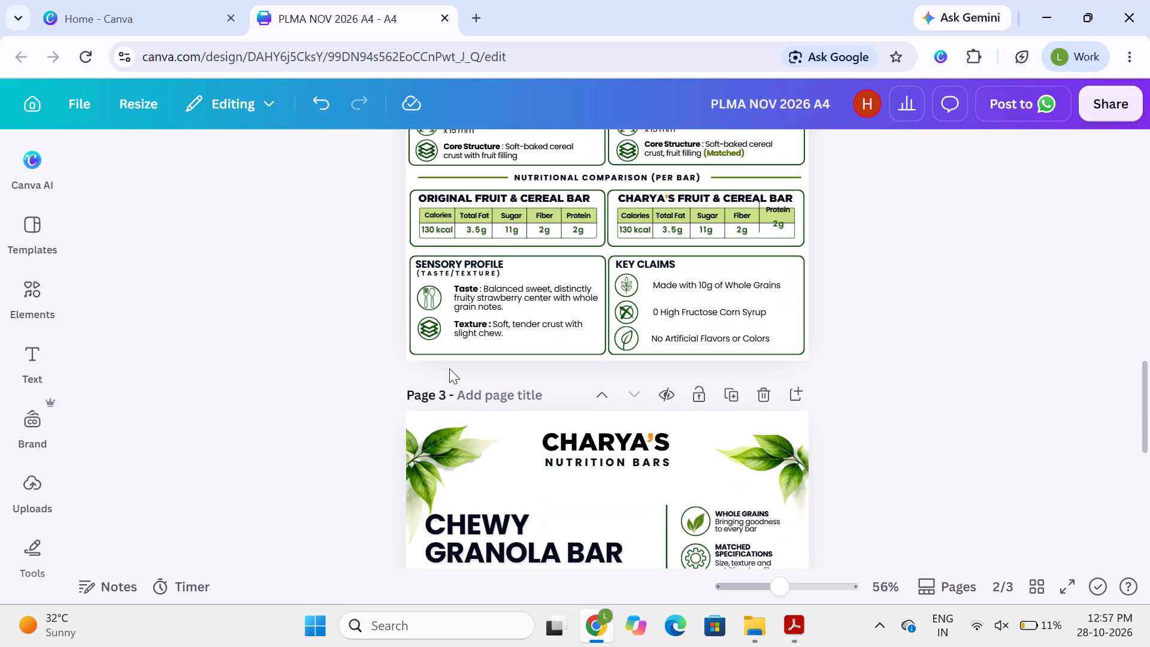
# Widen the "Great taste. Better ingredients." tagline on page 3 to fit one line and nudge it slightly down and left.
pyautogui.scroll(-2, 449, 368)
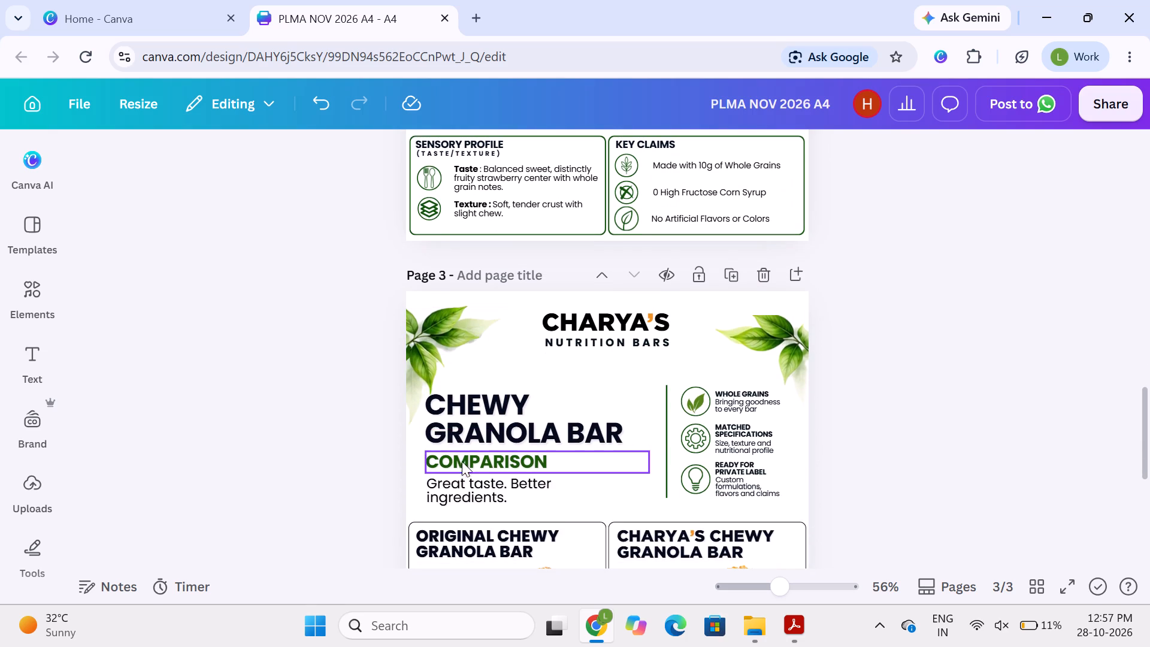
pyautogui.click(468, 504)
pyautogui.moveTo(619, 492); pyautogui.dragTo(652, 492)
pyautogui.click(314, 524)
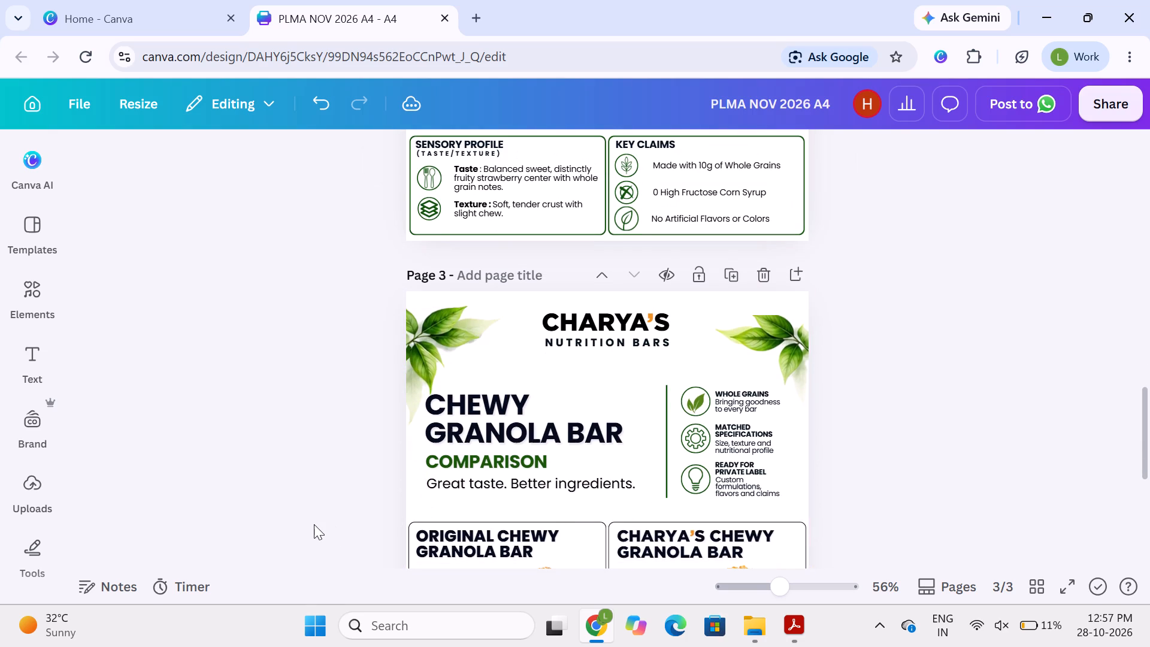
pyautogui.click(467, 487)
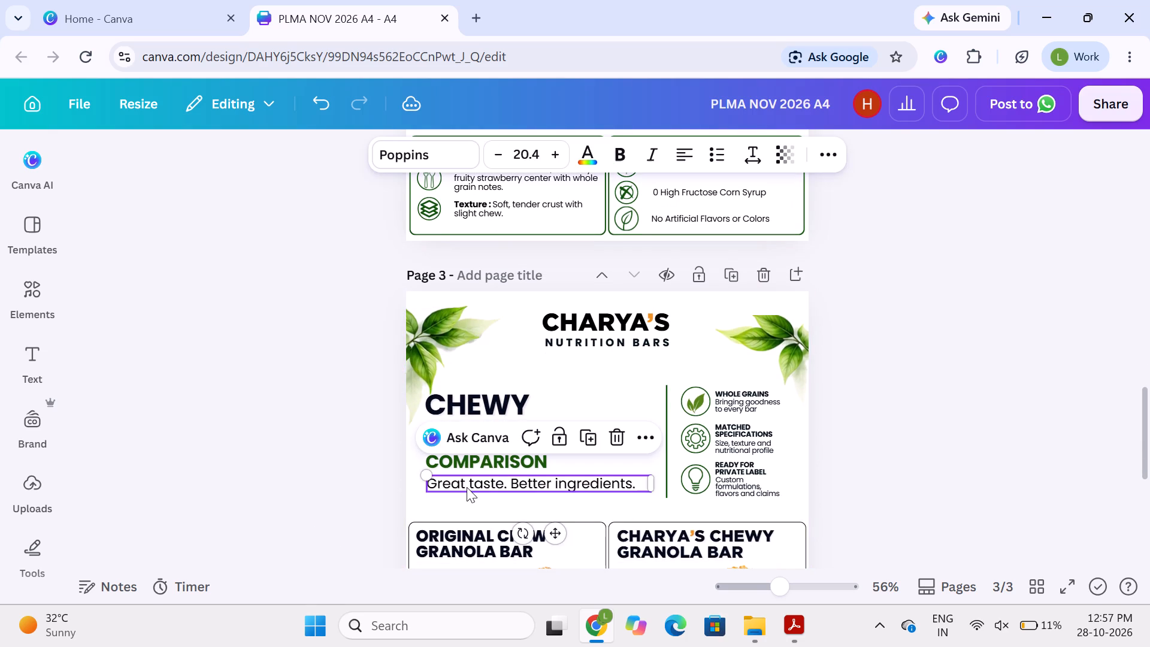
pyautogui.press('Down')
pyautogui.press('Left')
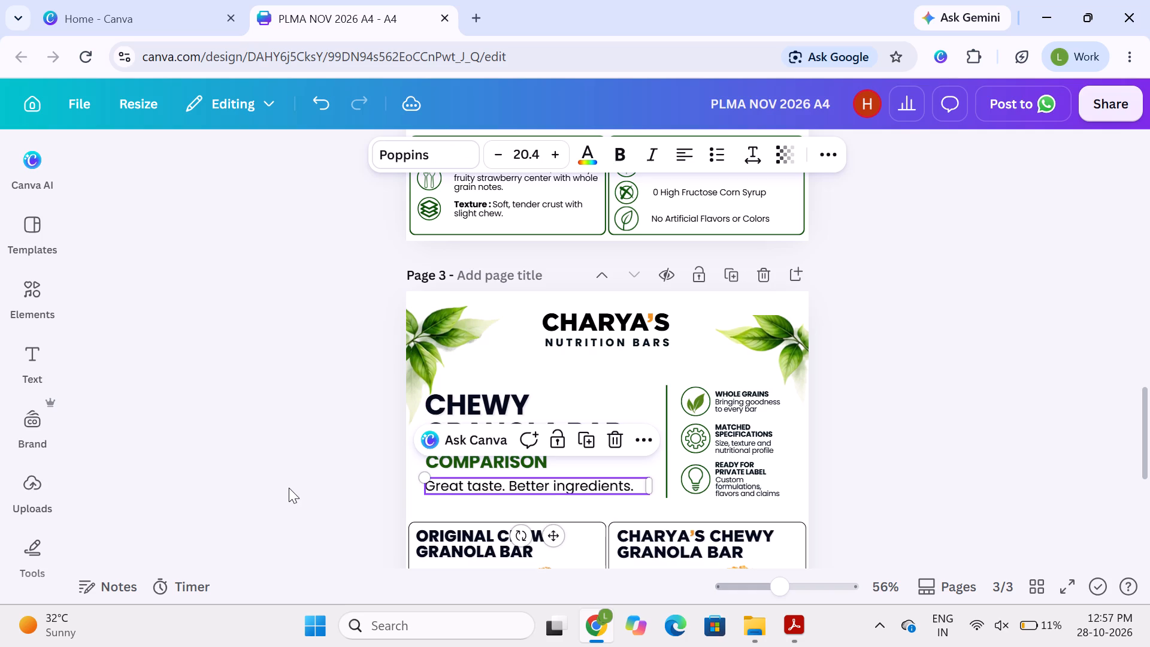
pyautogui.click(289, 488)
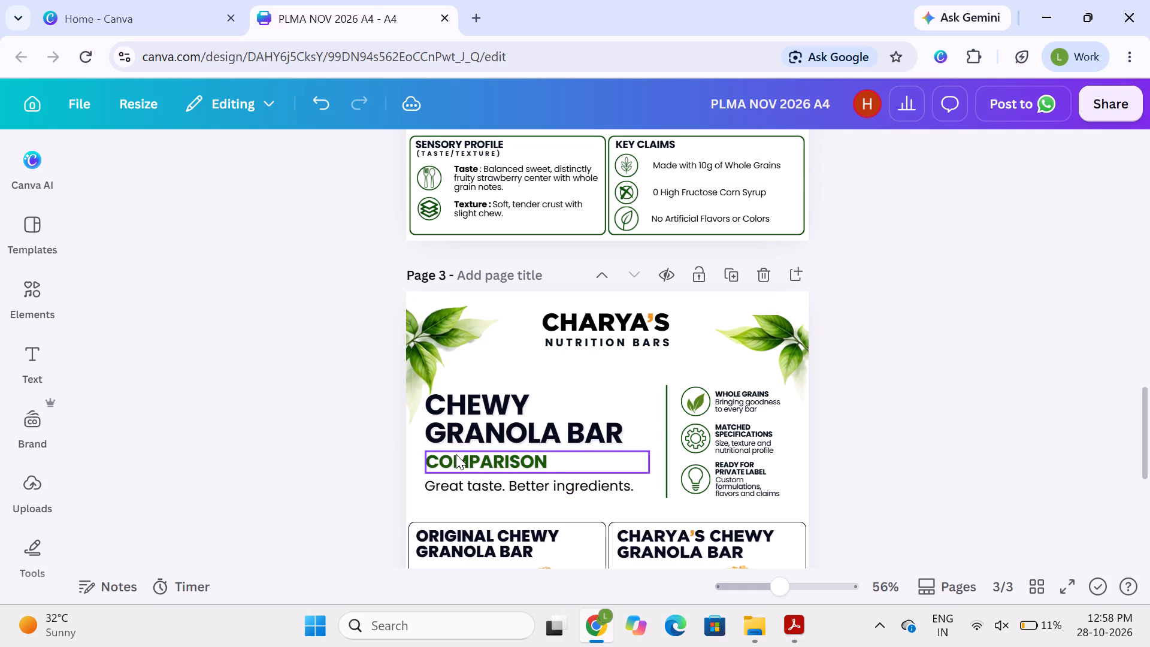
# Narrow the text box of the green COMPARISON heading on page 3 to fit closely around the word.
pyautogui.click(627, 466)
pyautogui.moveTo(651, 462); pyautogui.dragTo(573, 468)
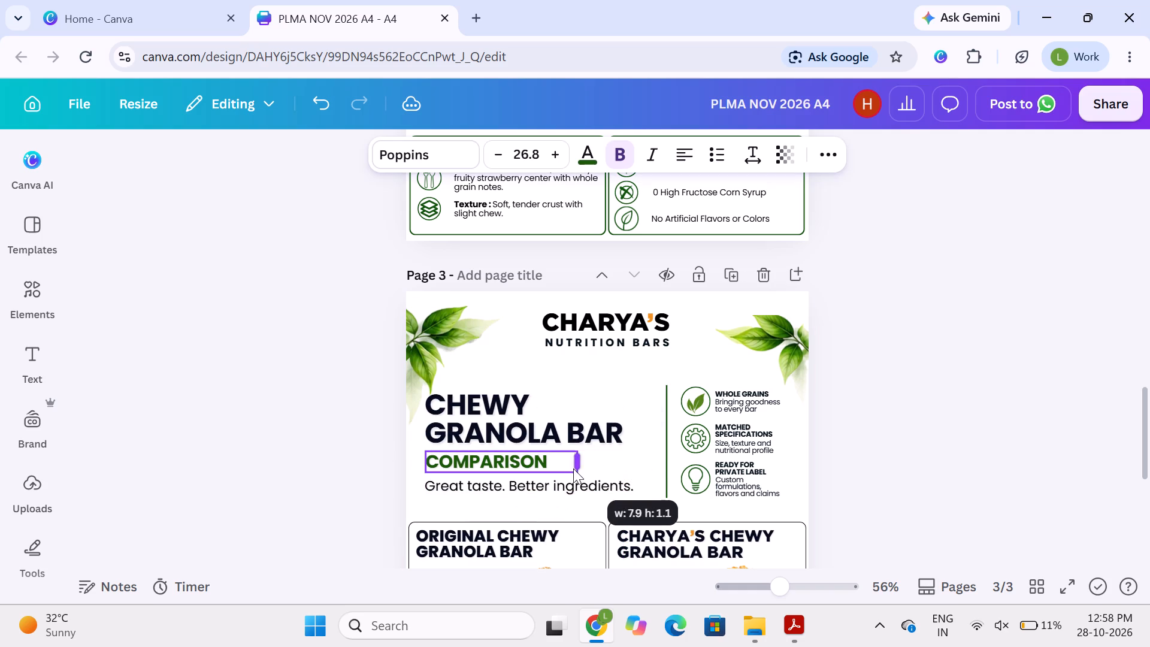
pyautogui.moveTo(573, 468); pyautogui.dragTo(571, 470)
pyautogui.click(301, 494)
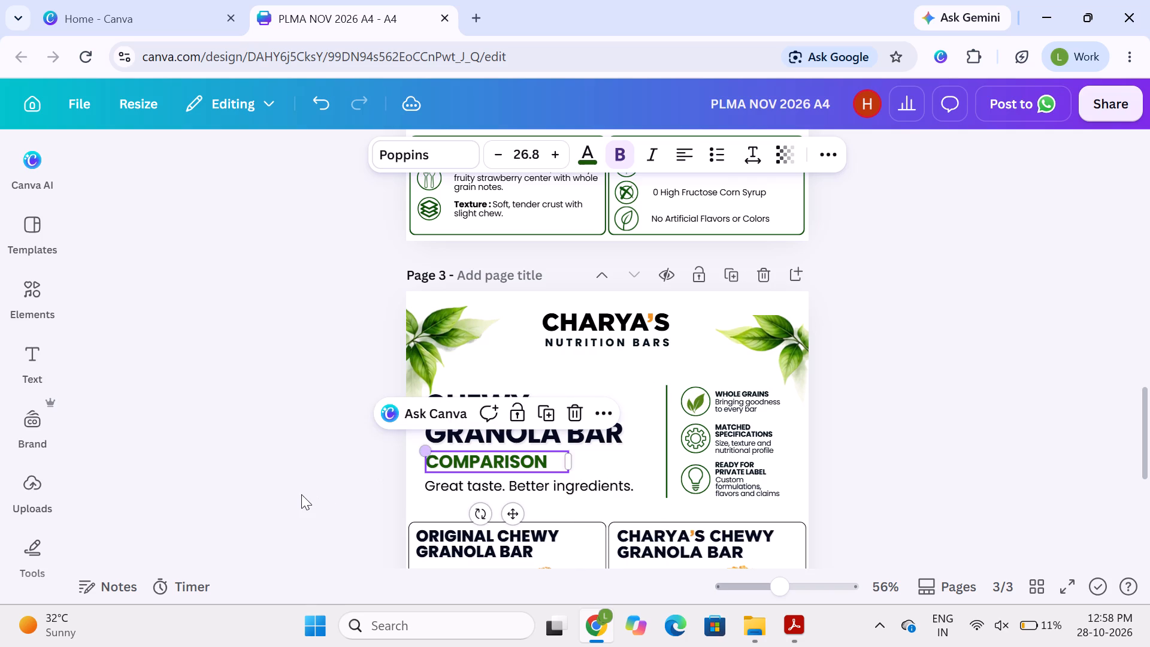
# Move the Protein label, its 2g value and the column divider down into line with Charya's Fruit & Cereal Bar nutrition table.
pyautogui.scroll(3, 301, 494)
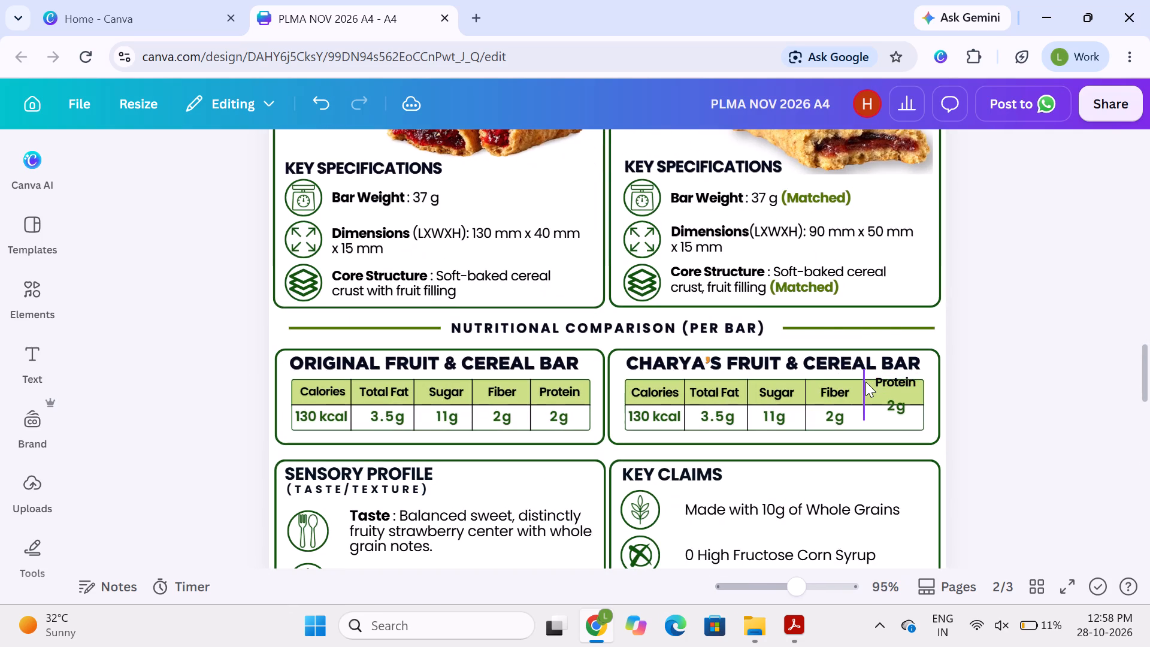
pyautogui.click(865, 383)
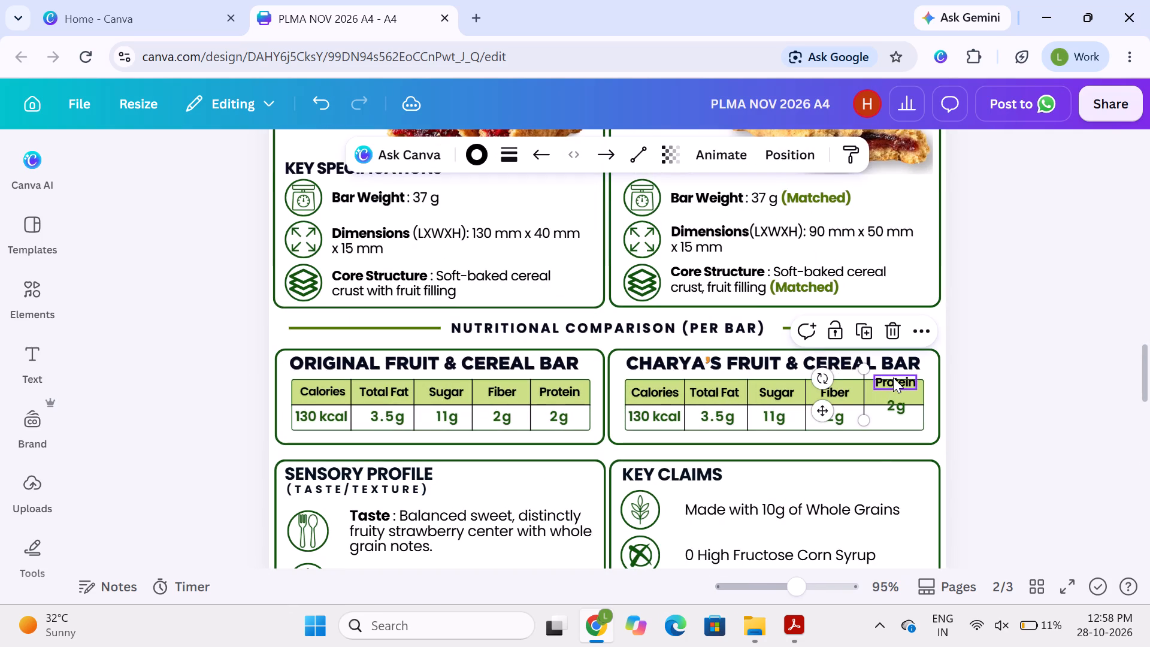
pyautogui.keyDown('shift'); pyautogui.click(893, 377); pyautogui.keyUp('shift')
pyautogui.keyDown('shift'); pyautogui.click(895, 400); pyautogui.keyUp('shift')
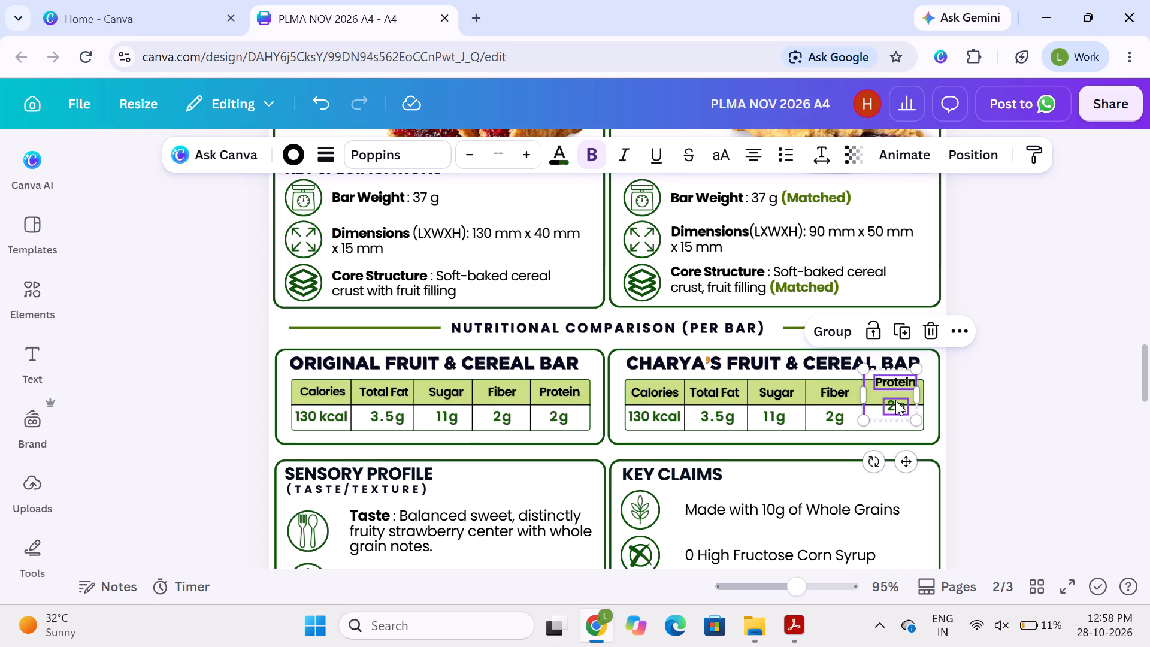
pyautogui.press('Down')
pyautogui.press('Down')
pyautogui.press('Down')
pyautogui.press('Down')
pyautogui.press('Up')
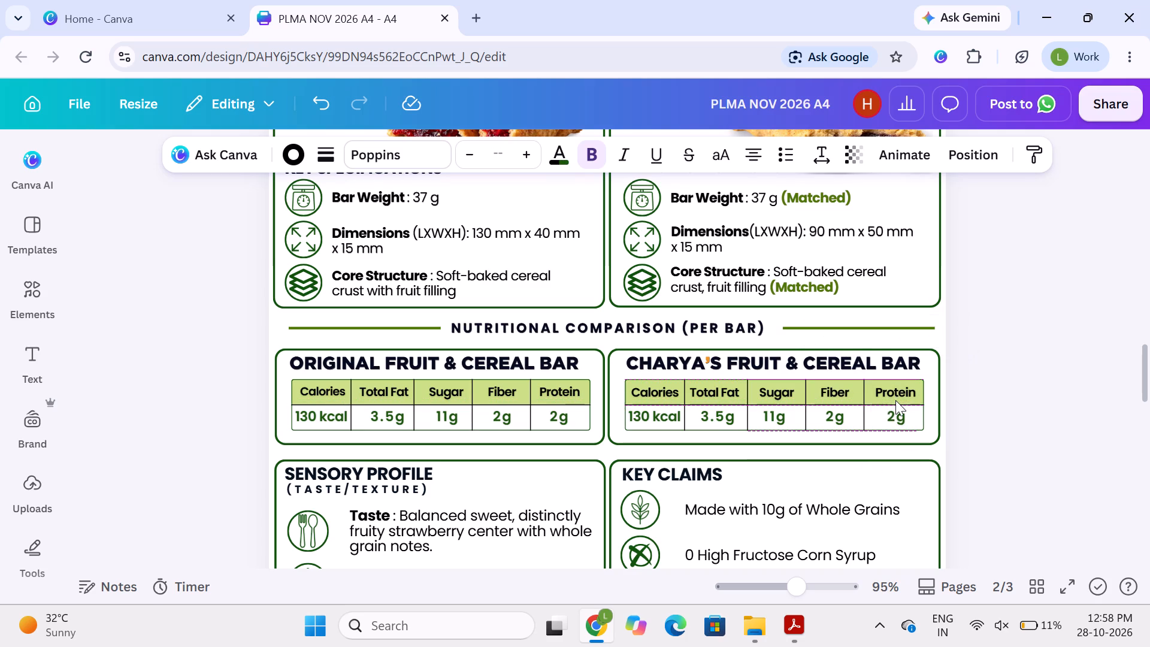
pyautogui.click(1043, 409)
# Examine the feature list beside the Fruit & Cereal Bar title and compare the layout across all three pages.
pyautogui.scroll(3, 1043, 409)
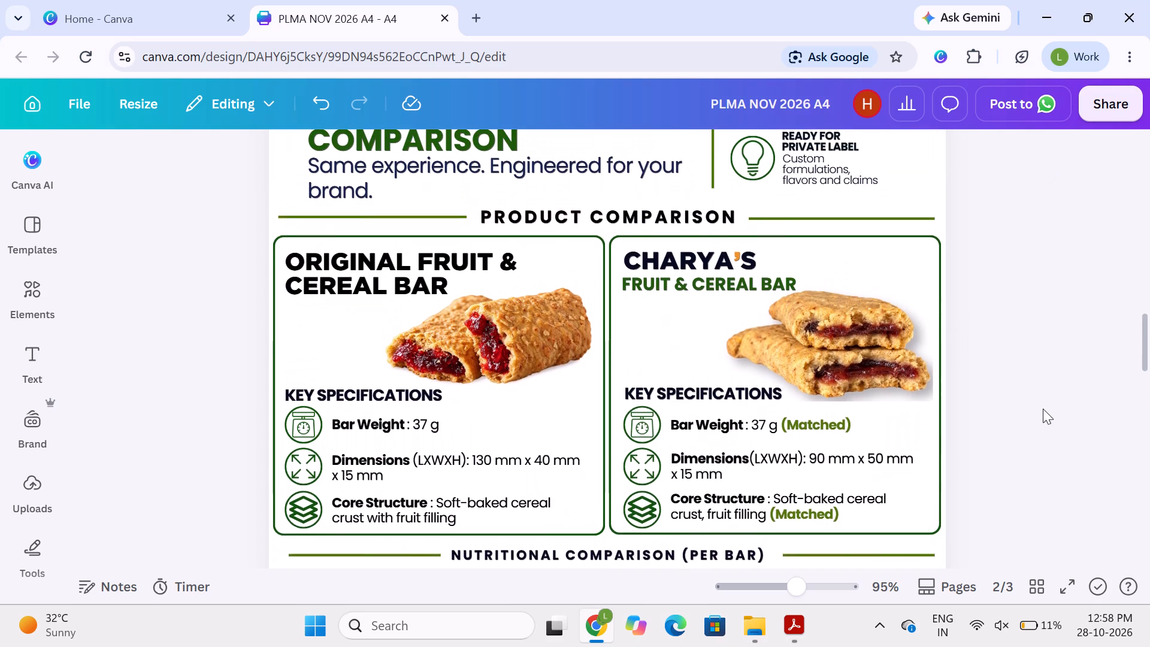
pyautogui.scroll(3, 1043, 409)
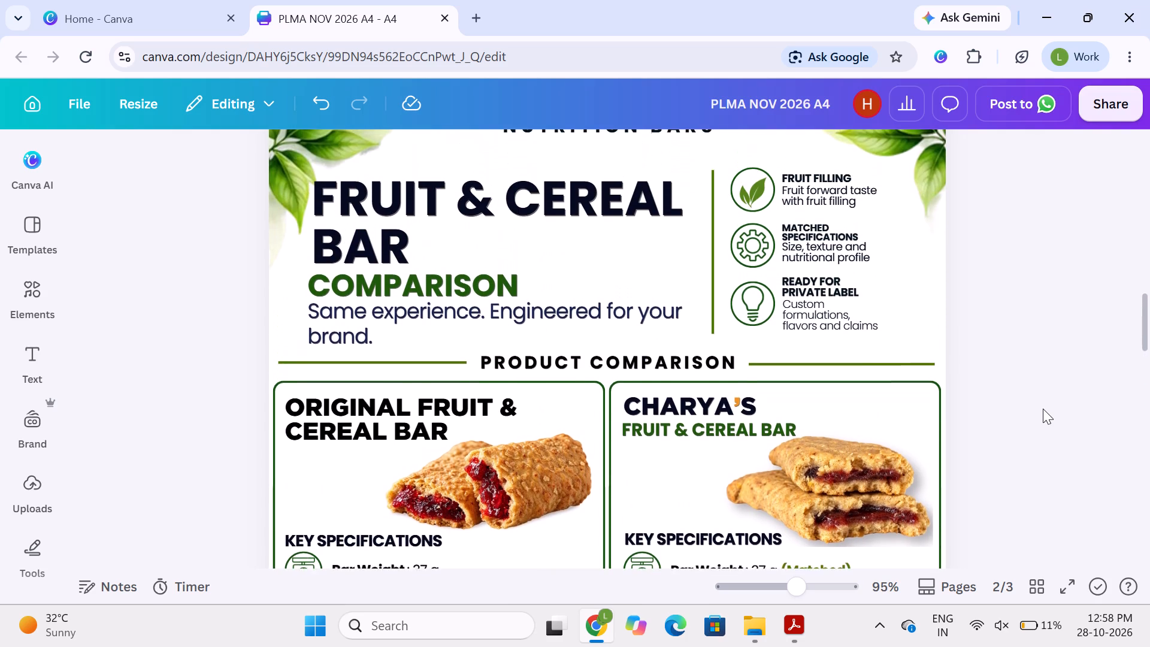
pyautogui.scroll(1, 1043, 409)
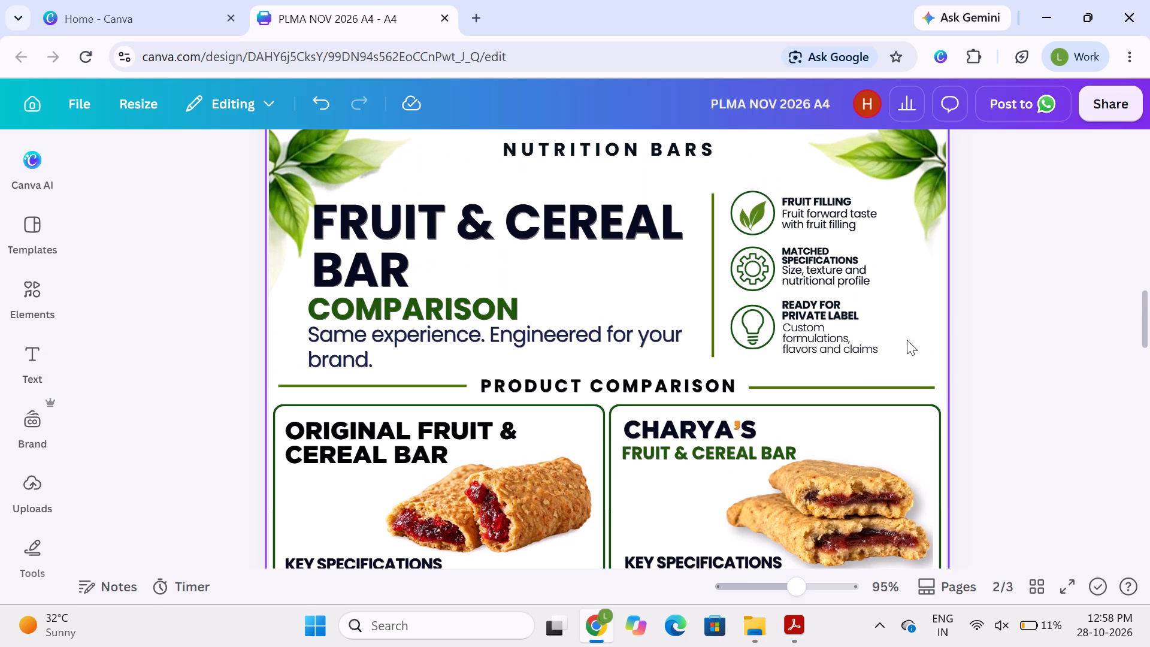
pyautogui.click(811, 316)
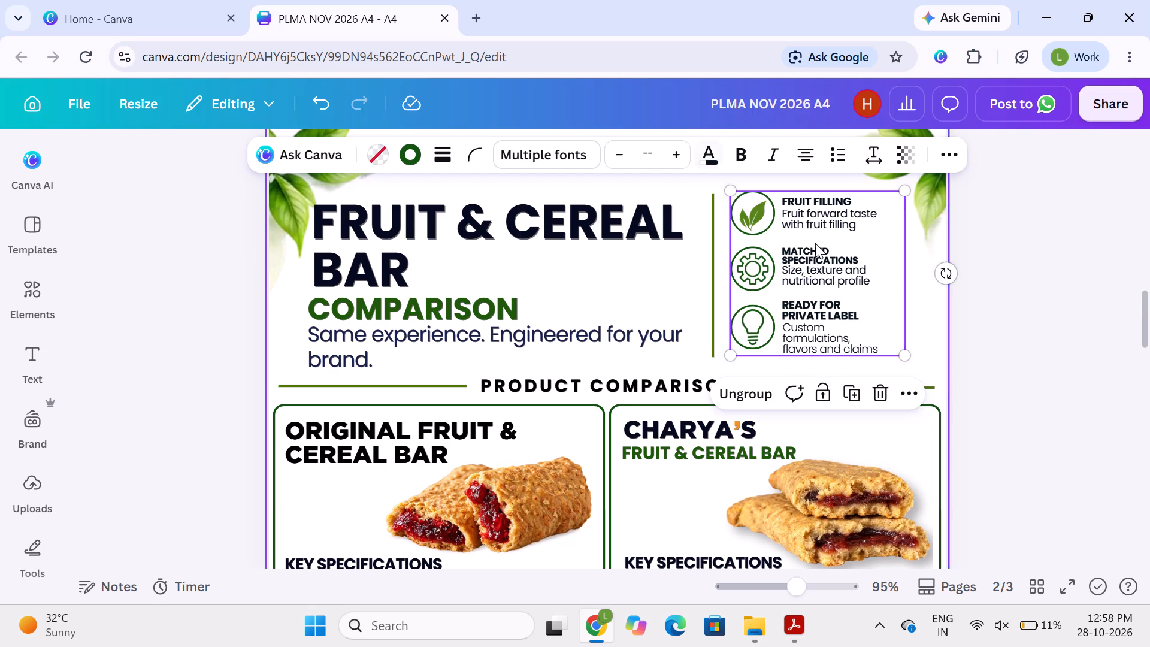
pyautogui.click(952, 156)
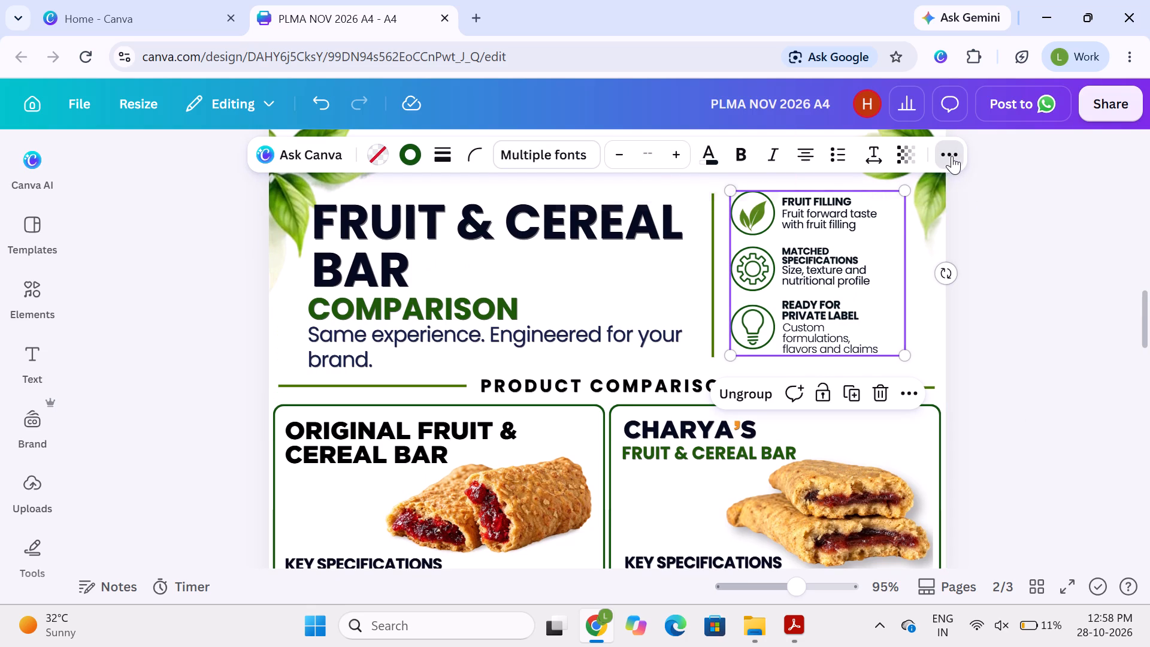
pyautogui.click(1028, 262)
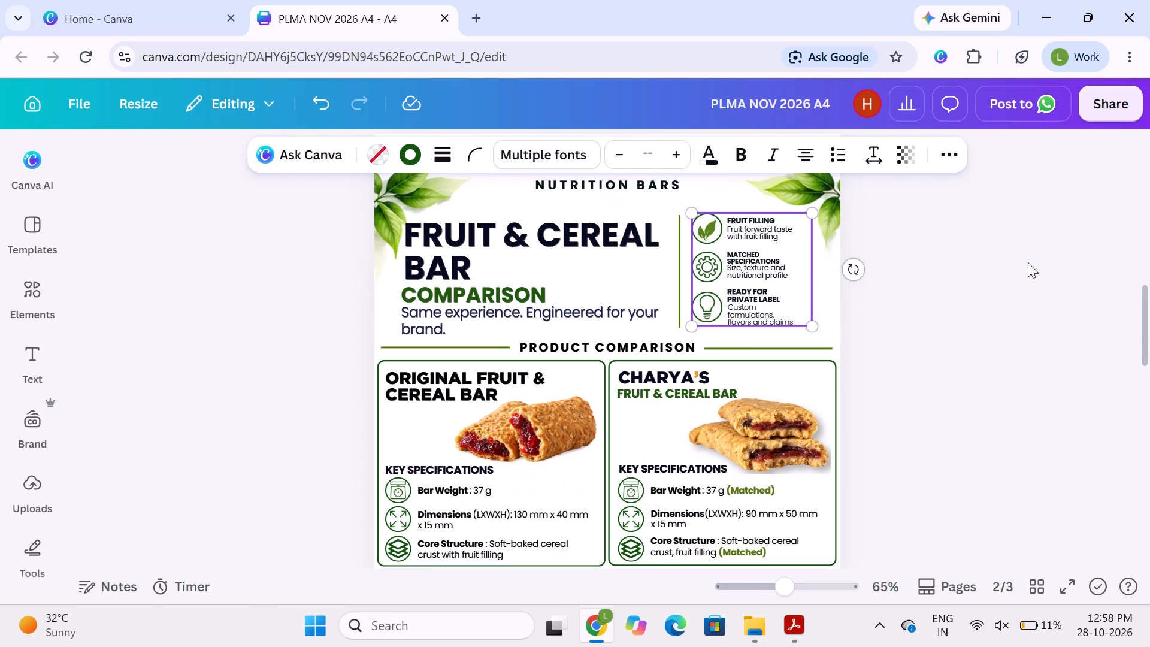
pyautogui.scroll(-5, 1028, 262)
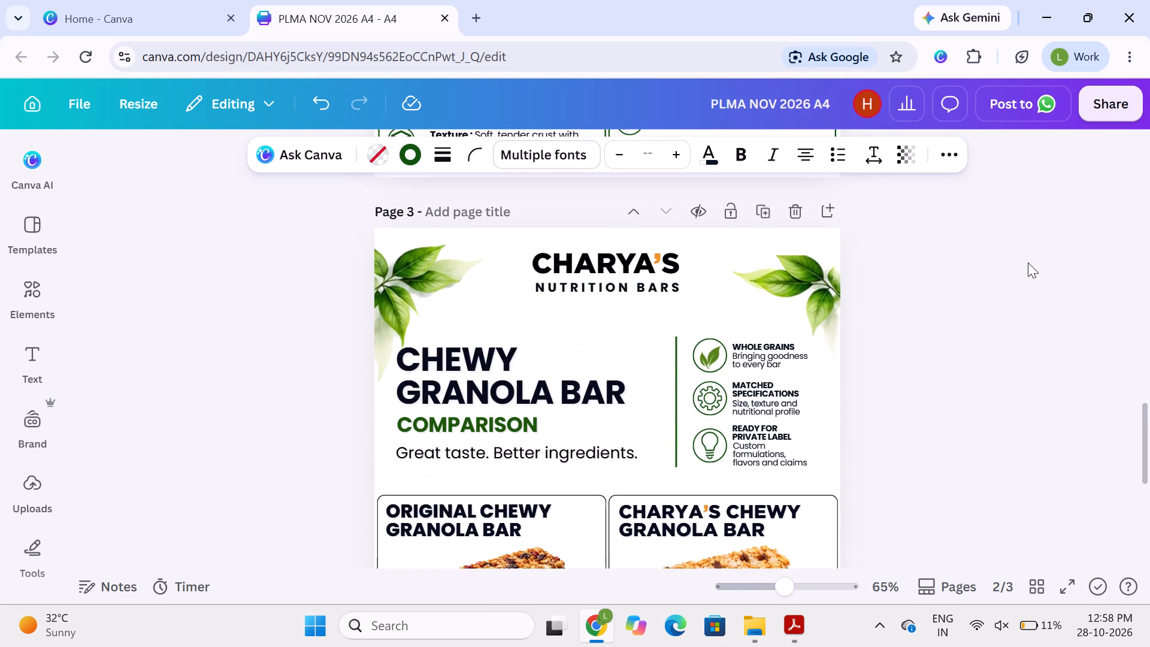
pyautogui.scroll(-1, 1028, 262)
pyautogui.scroll(3, 1028, 262)
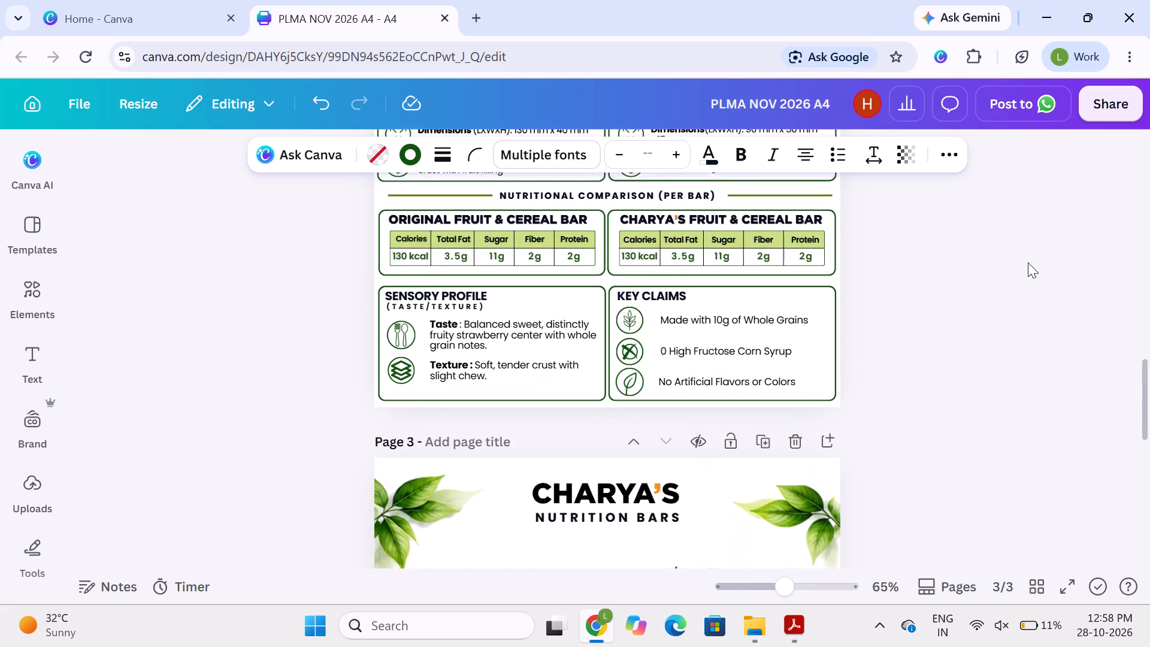
pyautogui.scroll(3, 1028, 262)
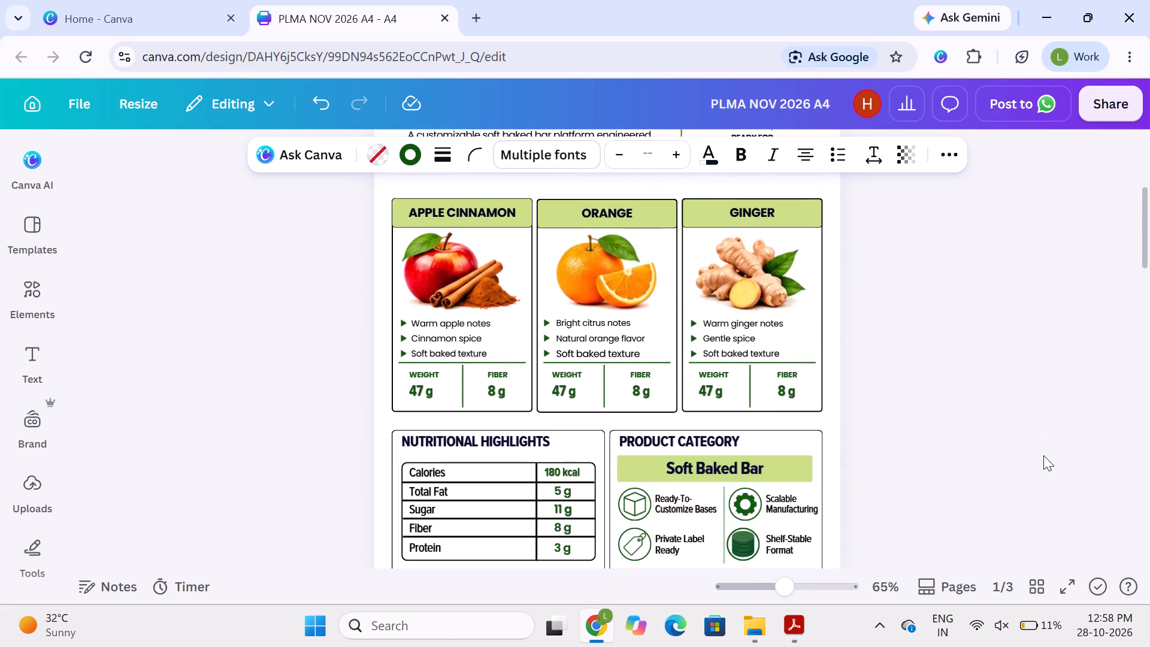
pyautogui.scroll(-7, 1043, 455)
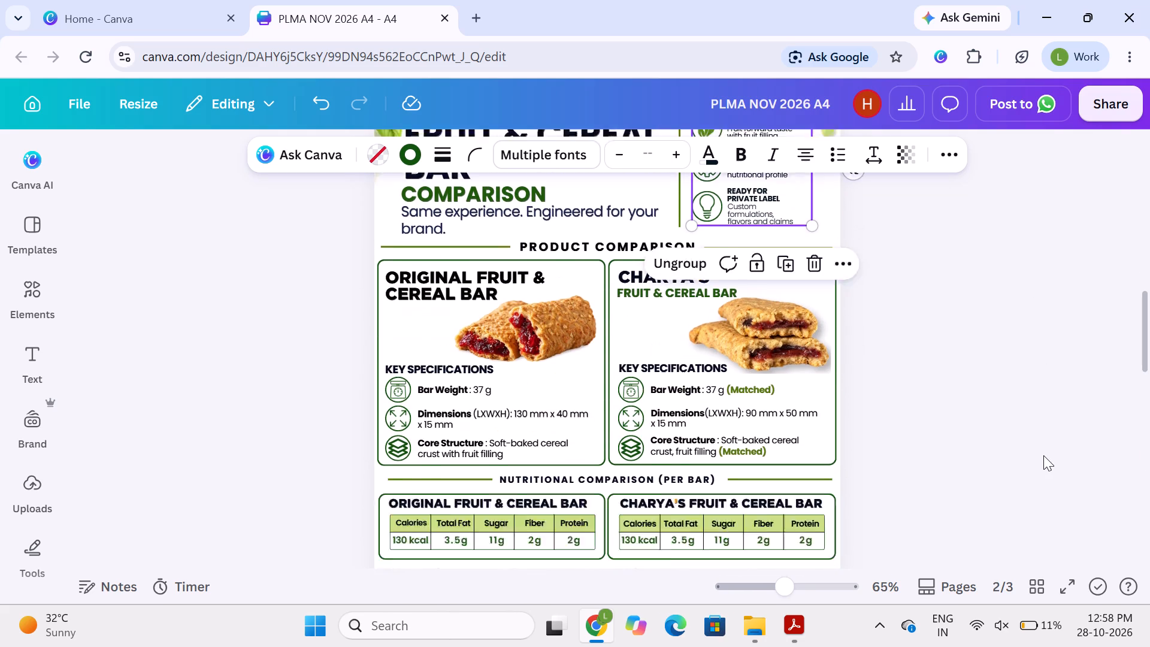
pyautogui.scroll(-3, 1043, 455)
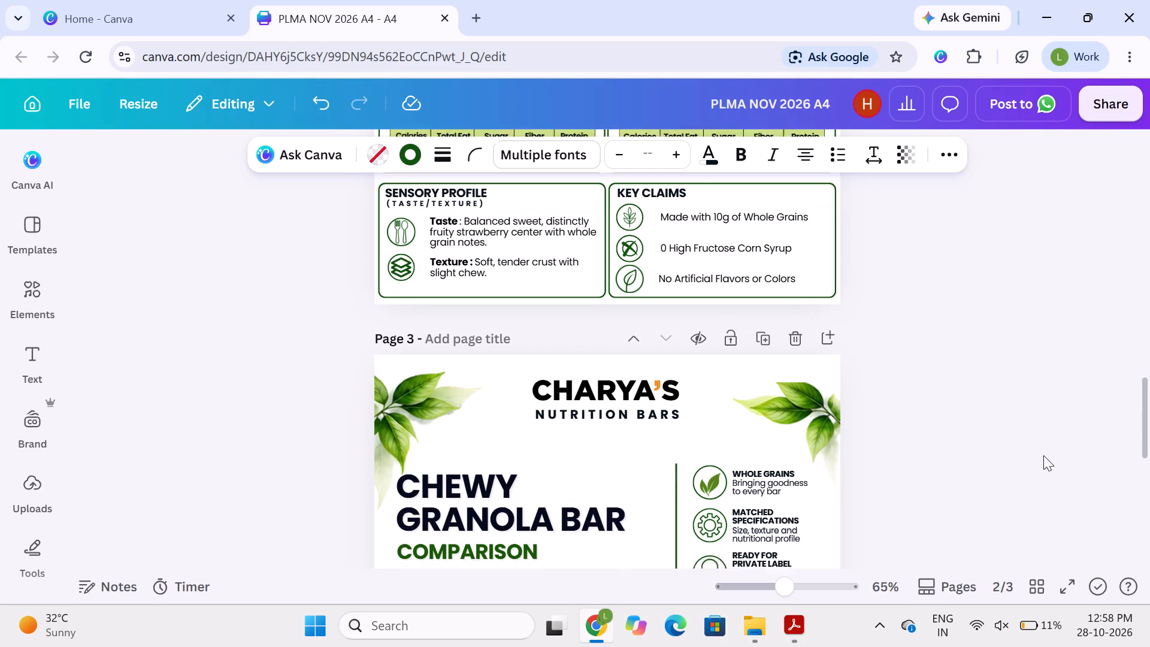
pyautogui.scroll(-2, 1043, 455)
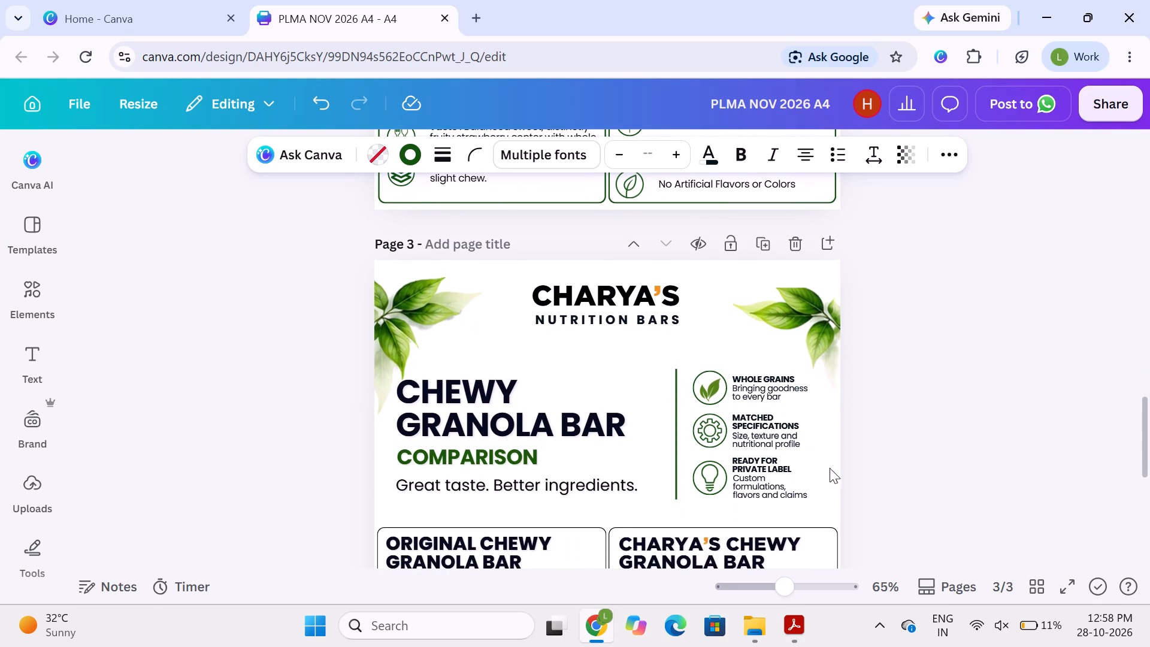
# Check the font sizes of the feature headings and descriptions beside the Chewy Granola Bar title on page 3.
pyautogui.click(754, 471)
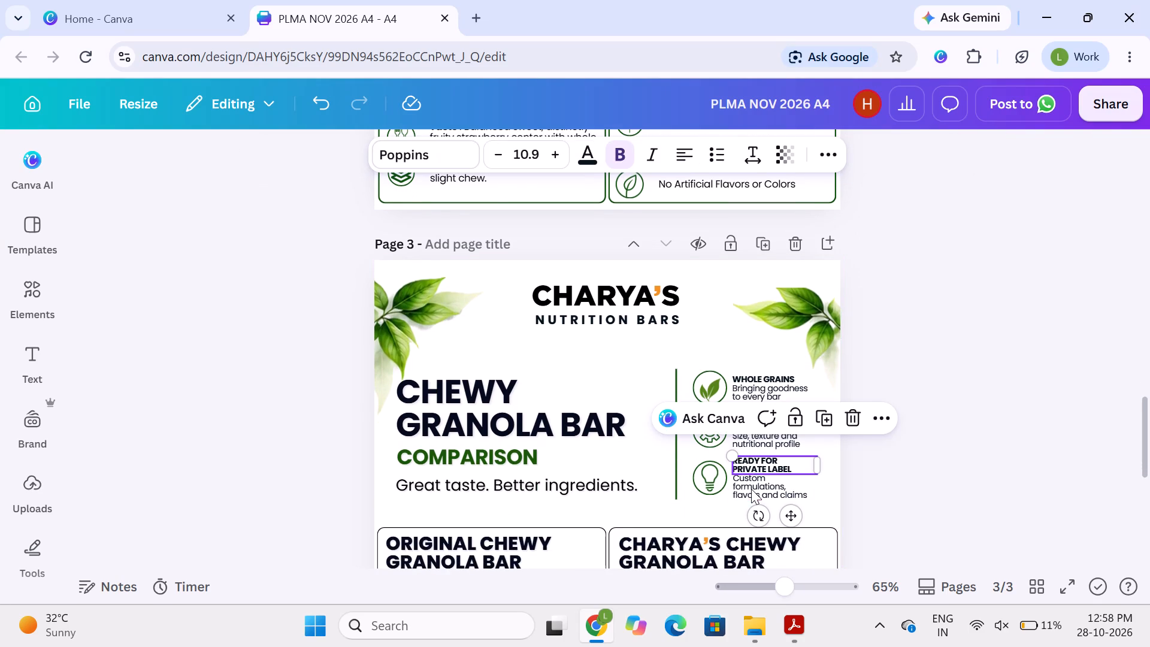
pyautogui.click(752, 489)
pyautogui.click(752, 409)
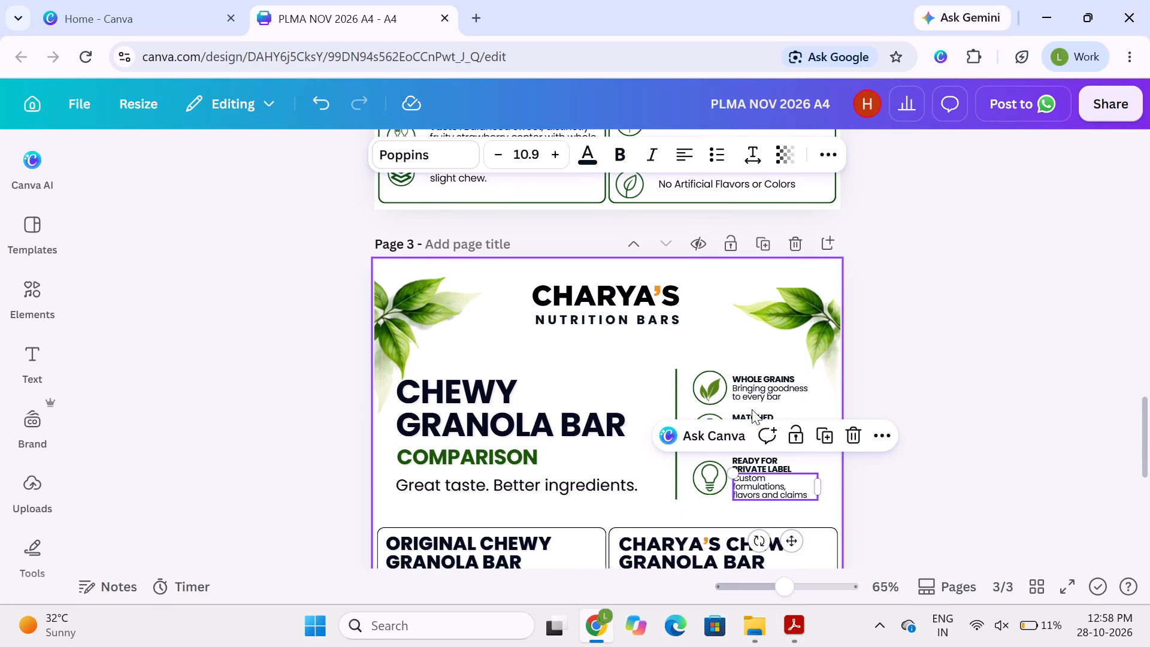
pyautogui.click(921, 391)
pyautogui.click(750, 421)
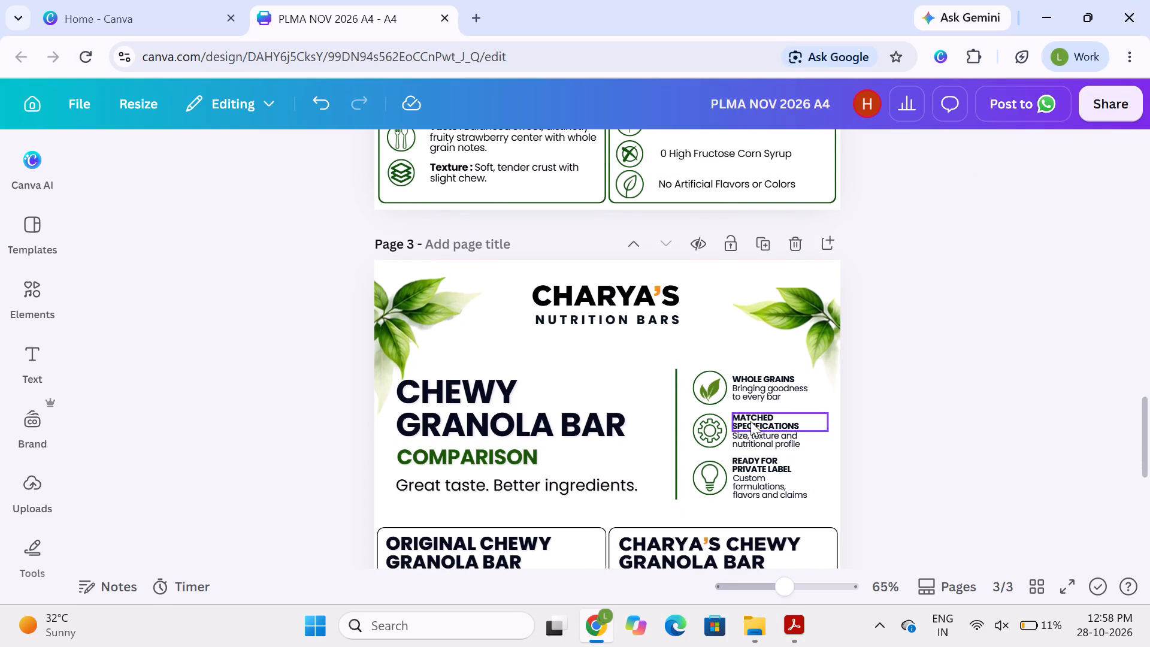
pyautogui.click(749, 445)
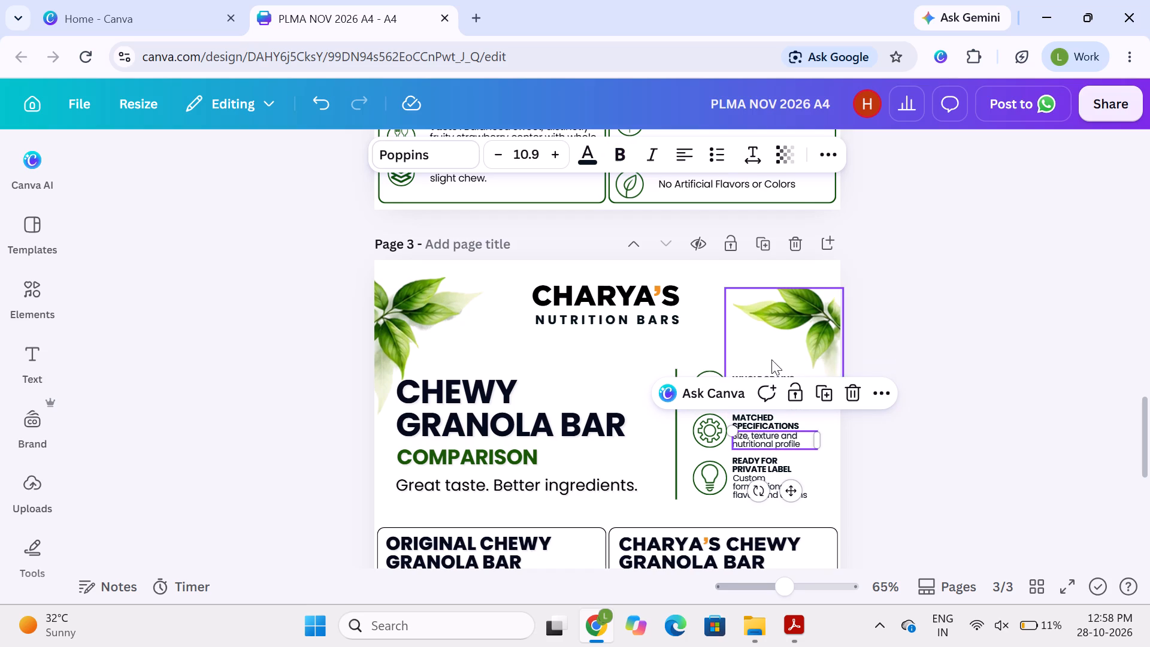
pyautogui.click(997, 359)
pyautogui.click(785, 385)
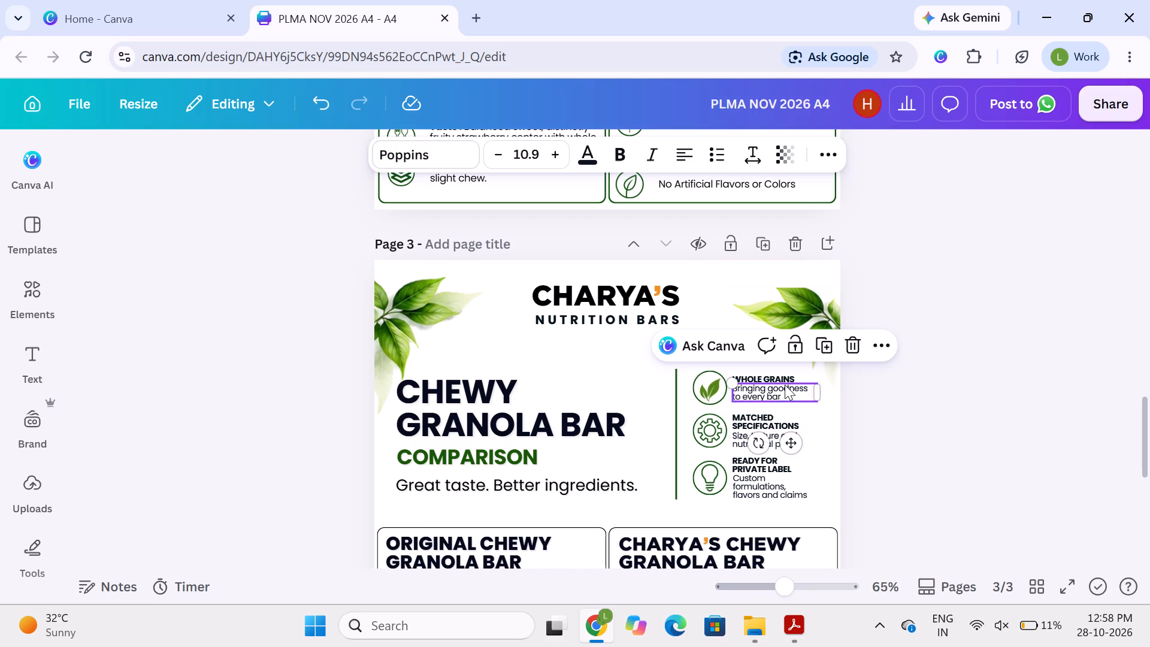
pyautogui.click(779, 376)
pyautogui.click(972, 382)
# Ungroup the feature list beside the Fruit & Cereal Bar title on page 2.
pyautogui.scroll(1, 972, 382)
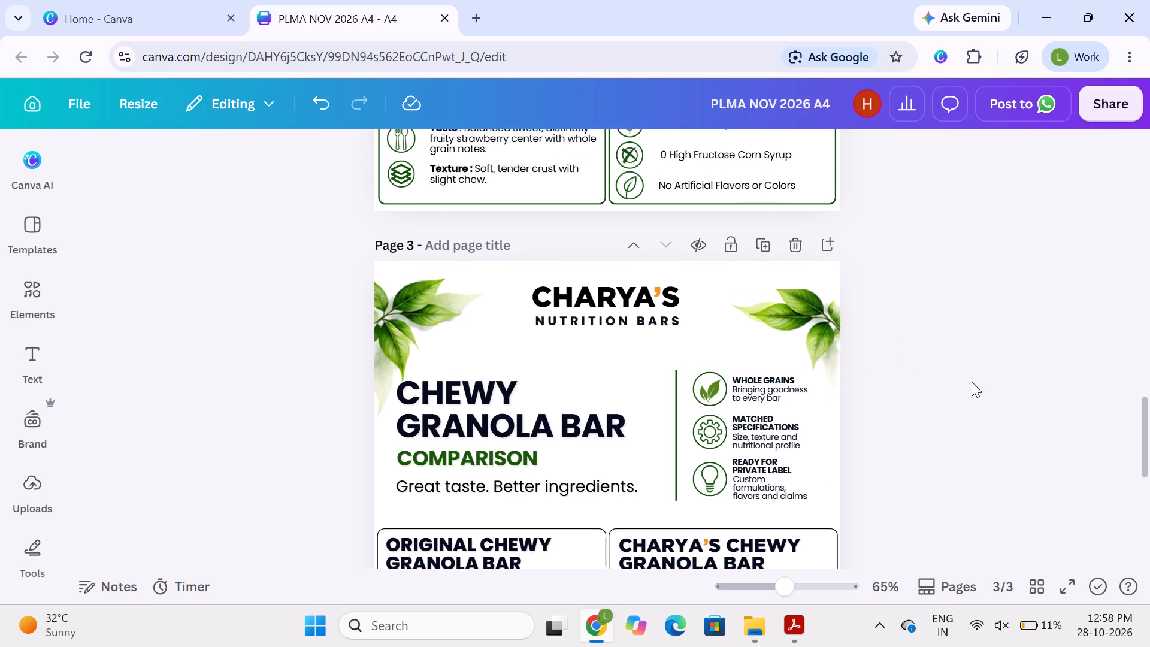
pyautogui.scroll(6, 972, 382)
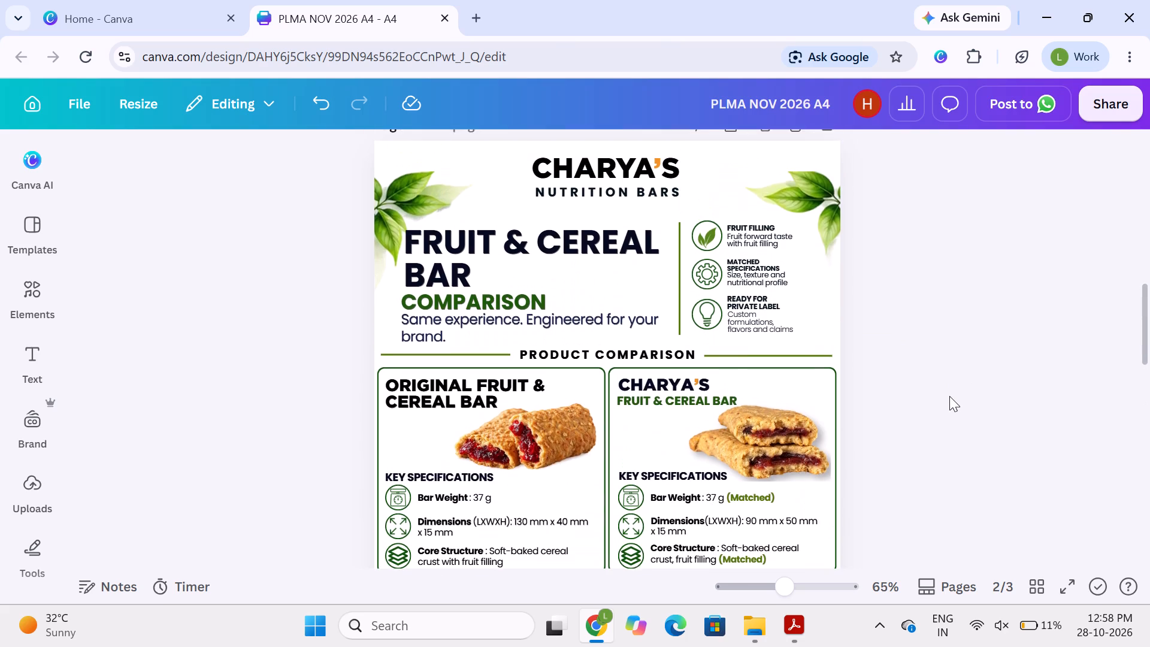
pyautogui.click(730, 319)
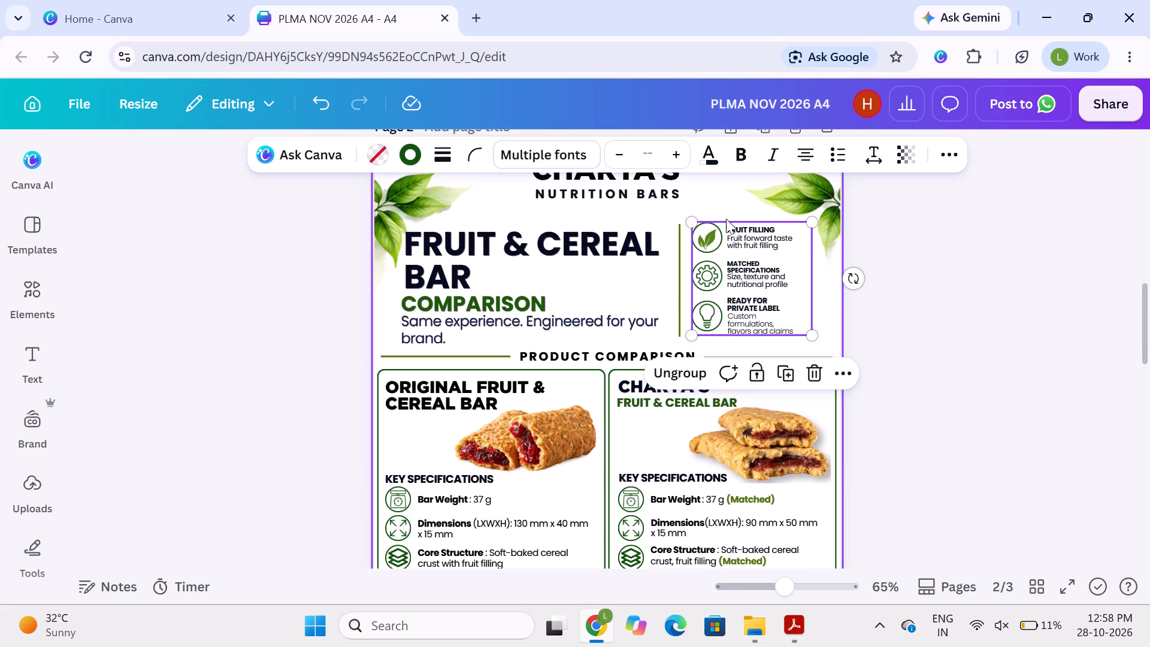
pyautogui.click(685, 384)
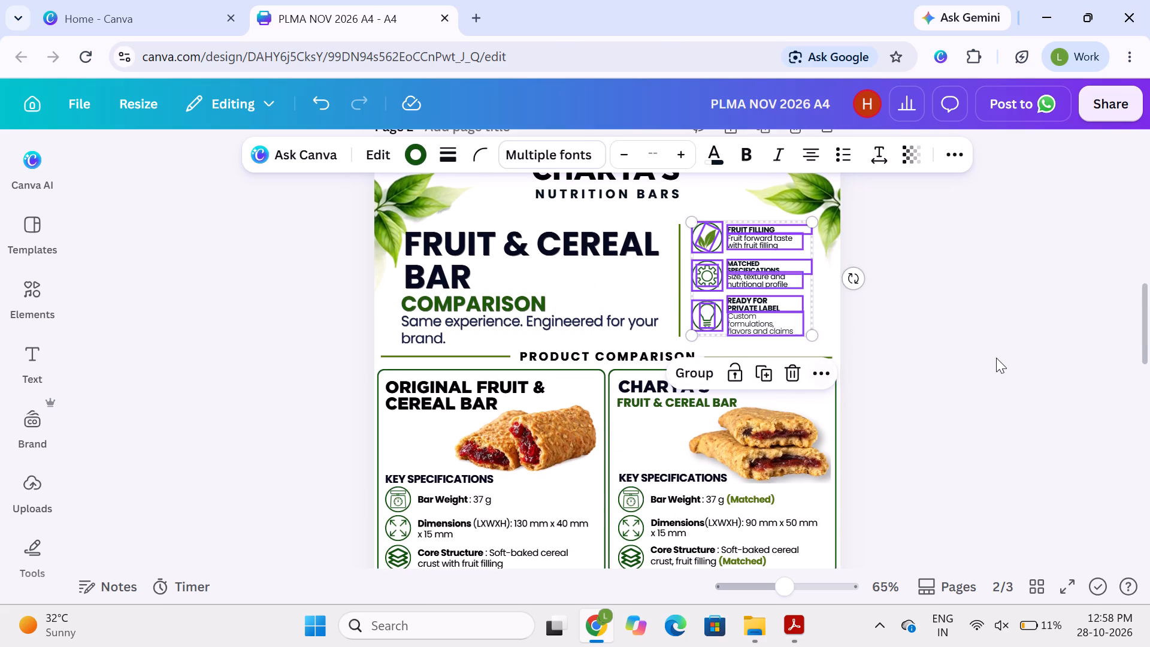
pyautogui.click(996, 358)
# Set the READY FOR PRIVATE LABEL heading and its "Custom formulations, flavors and claims" description on page 2 to font size 10.9.
pyautogui.click(756, 326)
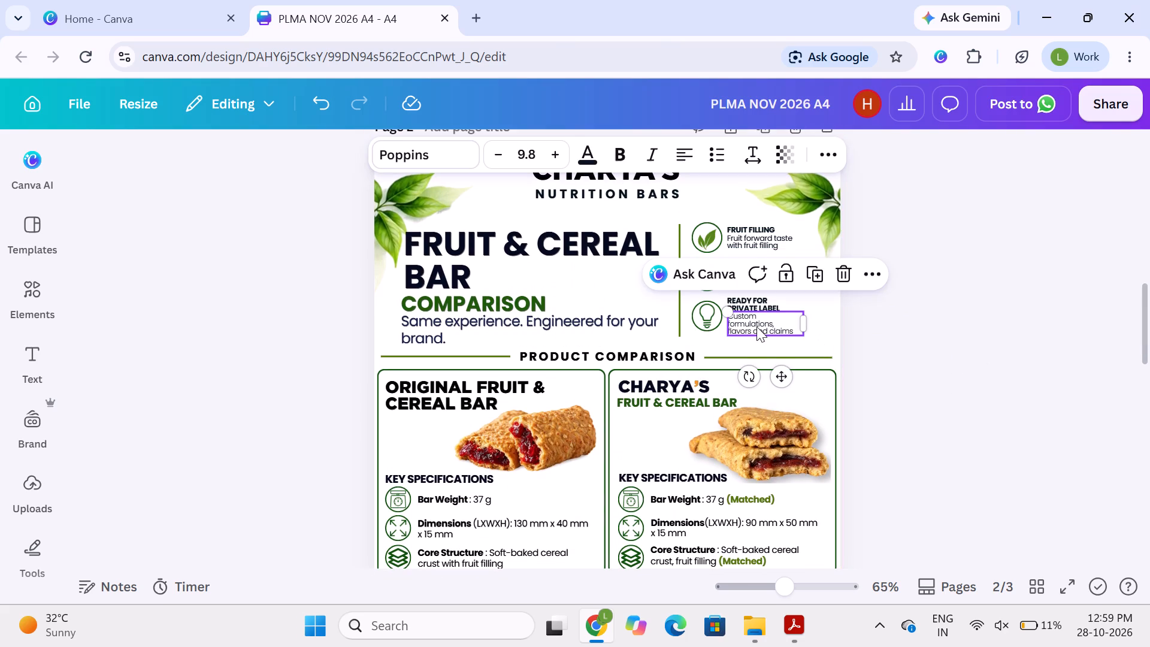
pyautogui.click(745, 302)
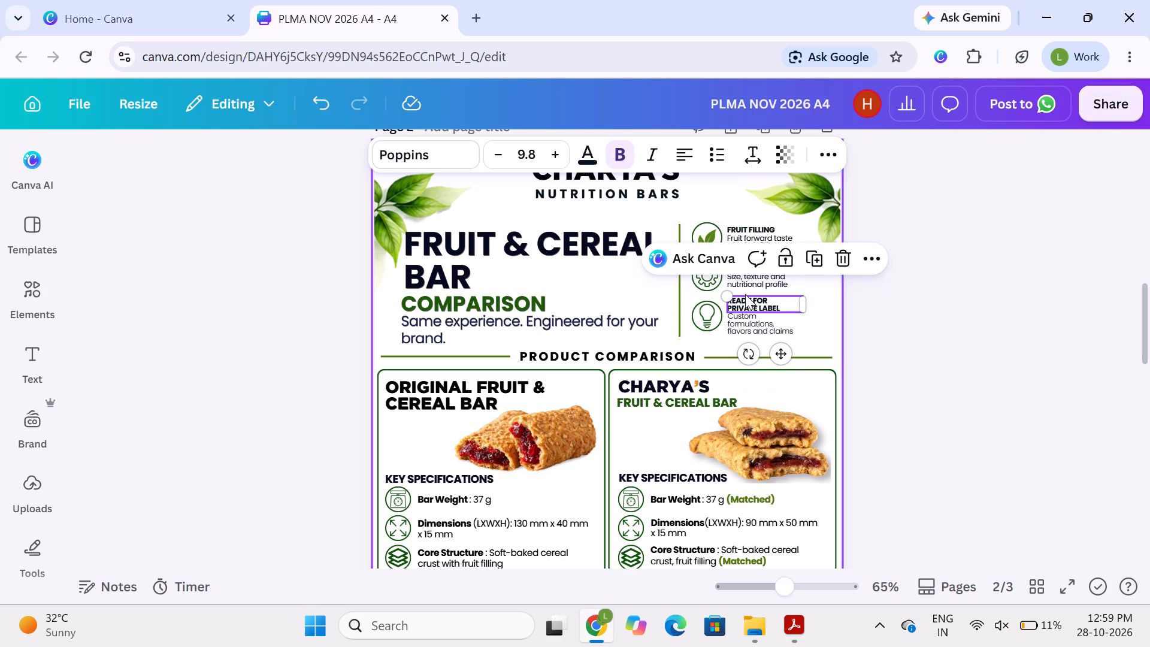
pyautogui.click(750, 280)
pyautogui.scroll(1, 750, 280)
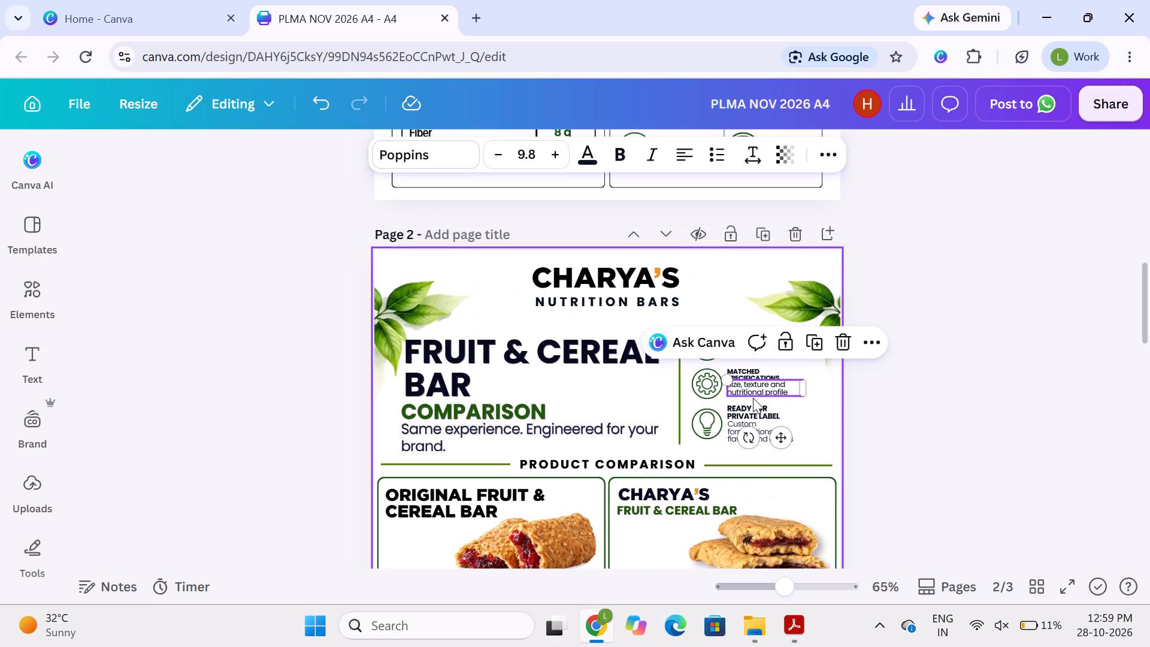
pyautogui.click(744, 372)
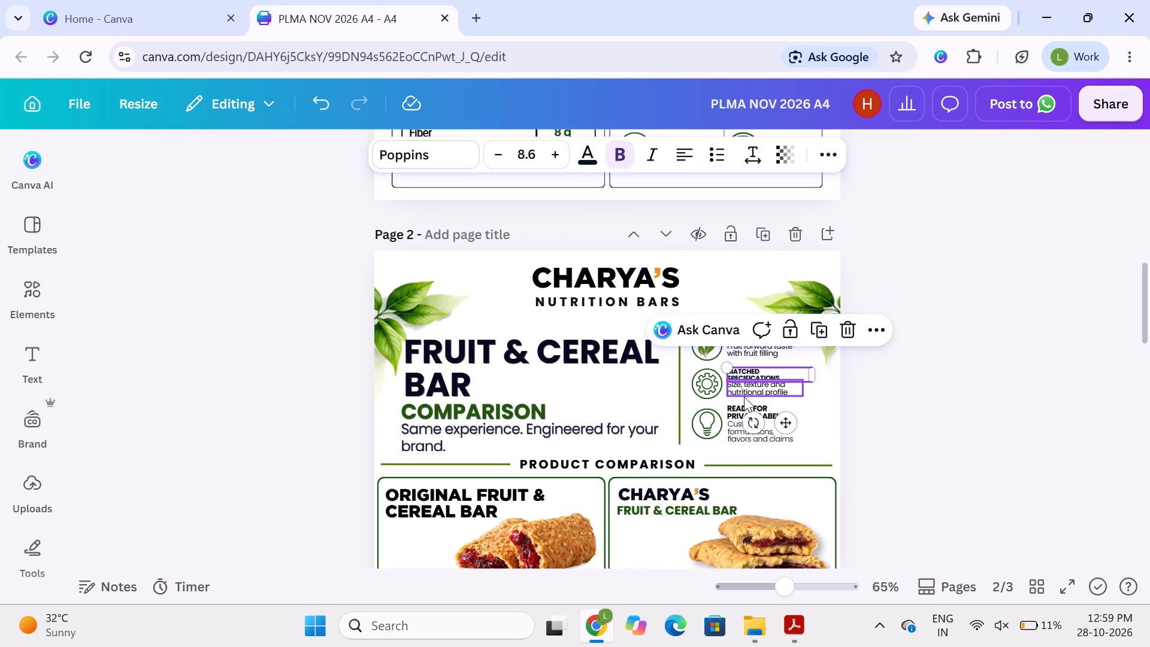
pyautogui.click(896, 425)
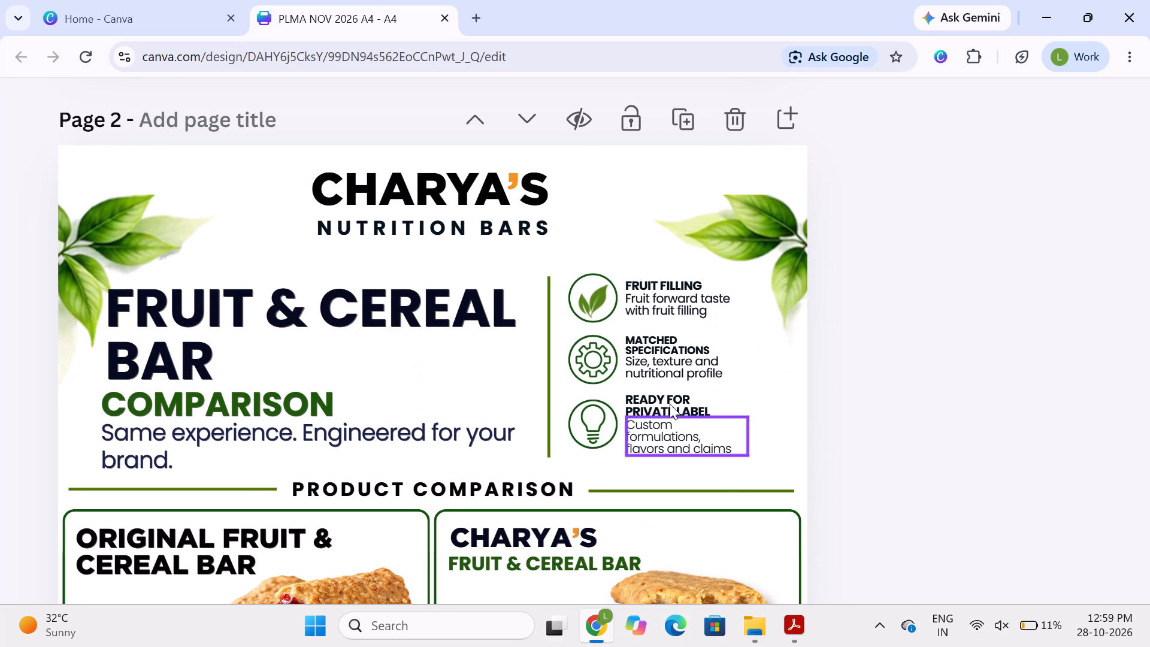
pyautogui.click(665, 401)
pyautogui.click(370, 125)
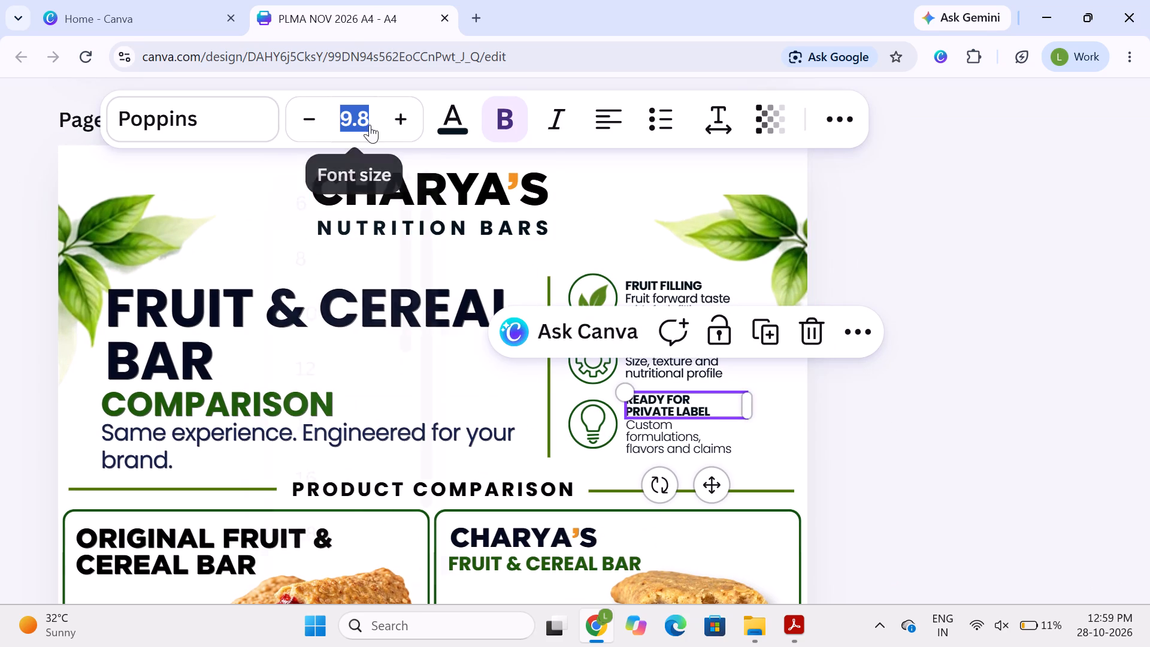
pyautogui.write('10.9')
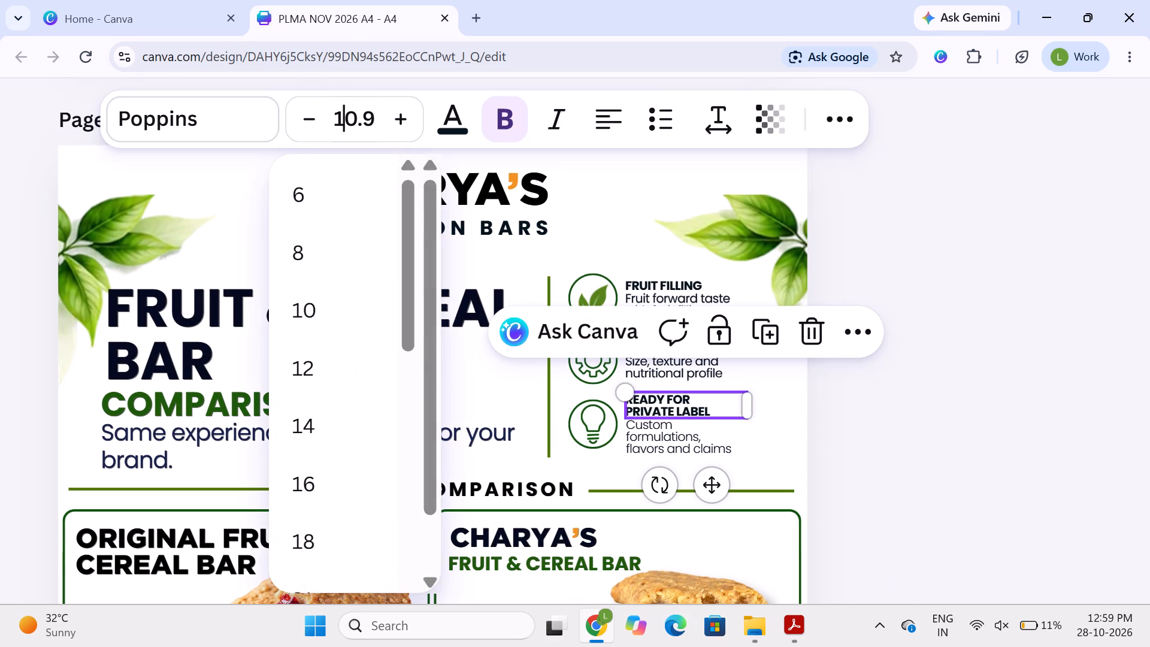
pyautogui.click(341, 122)
pyautogui.hotkey('ctrl', 'c')
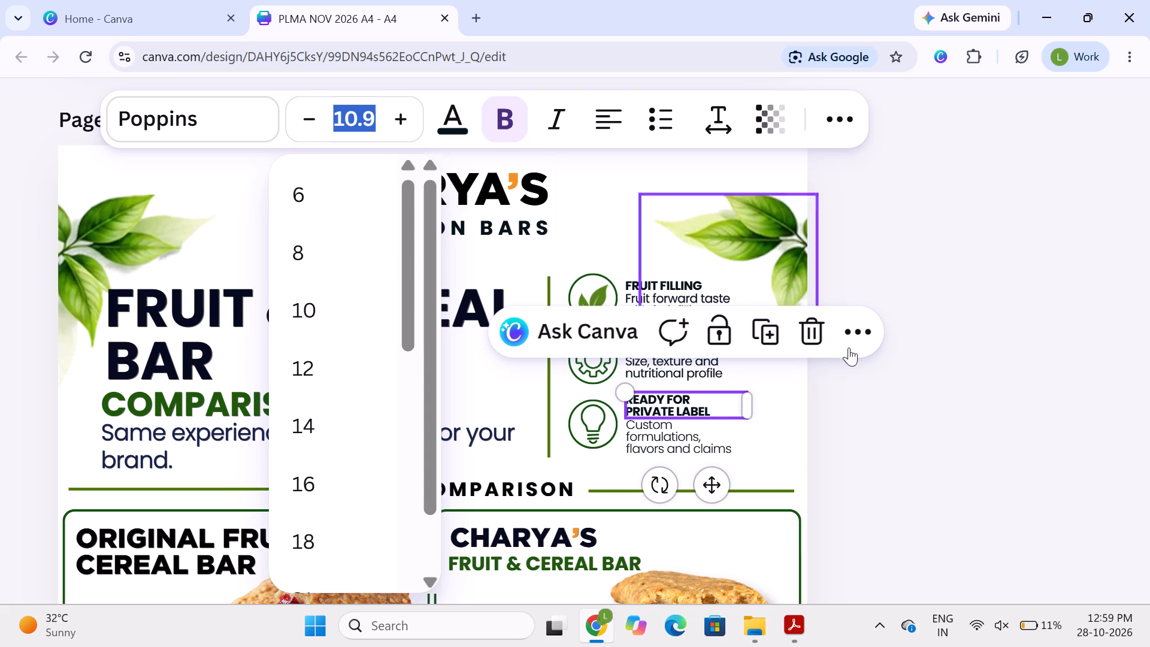
pyautogui.click(928, 404)
pyautogui.click(674, 443)
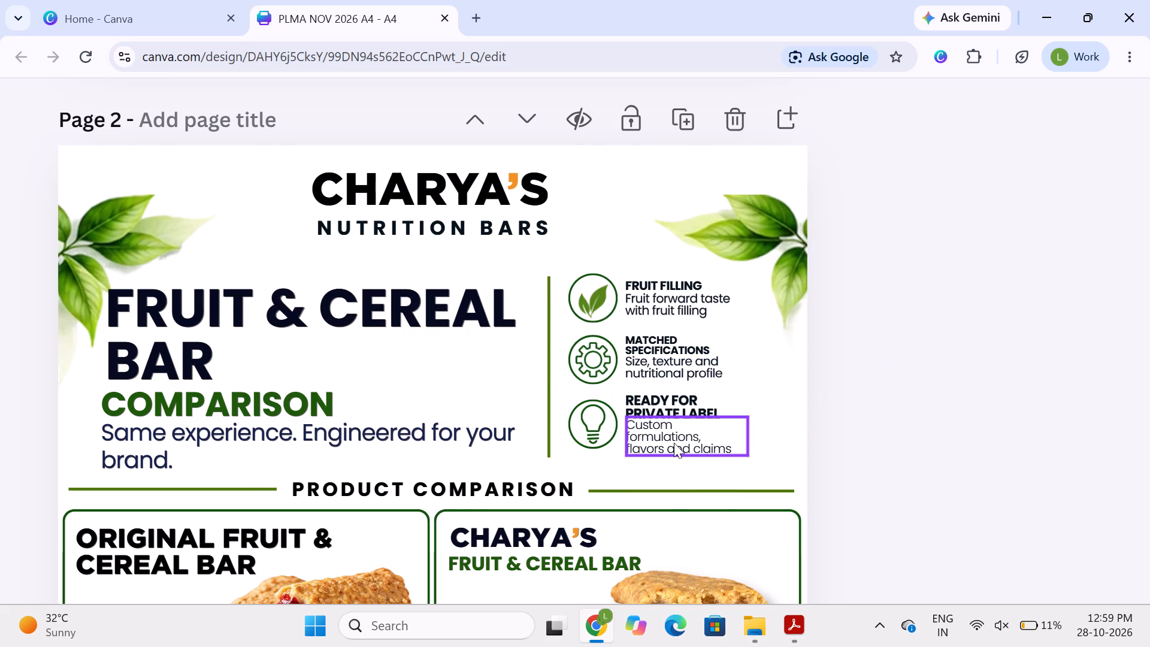
pyautogui.click(372, 121)
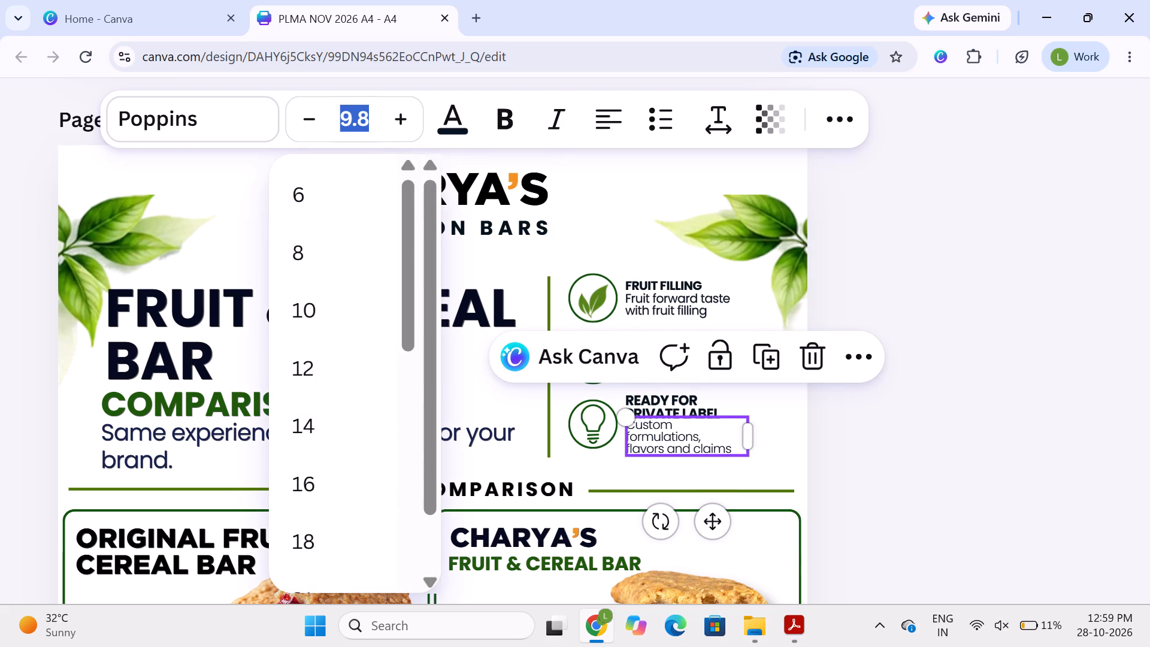
pyautogui.hotkey('ctrl', 'v')
pyautogui.click(912, 456)
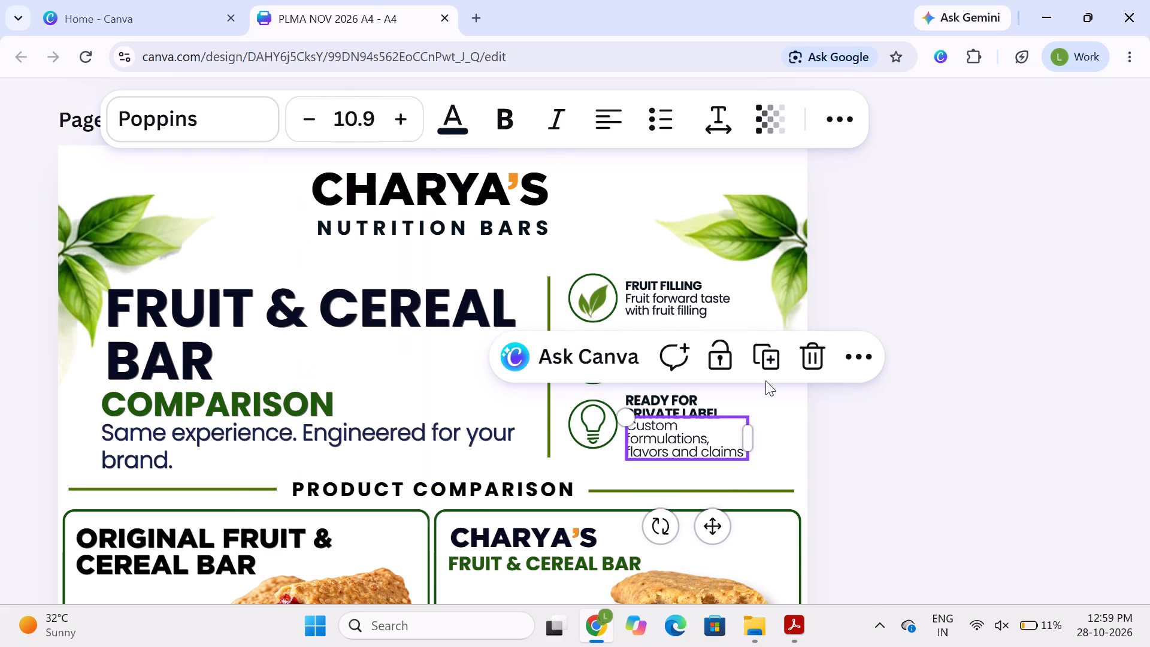
# Set the "Size, texture and nutritional profile" description on page 2 to font size 10.9.
pyautogui.click(691, 371)
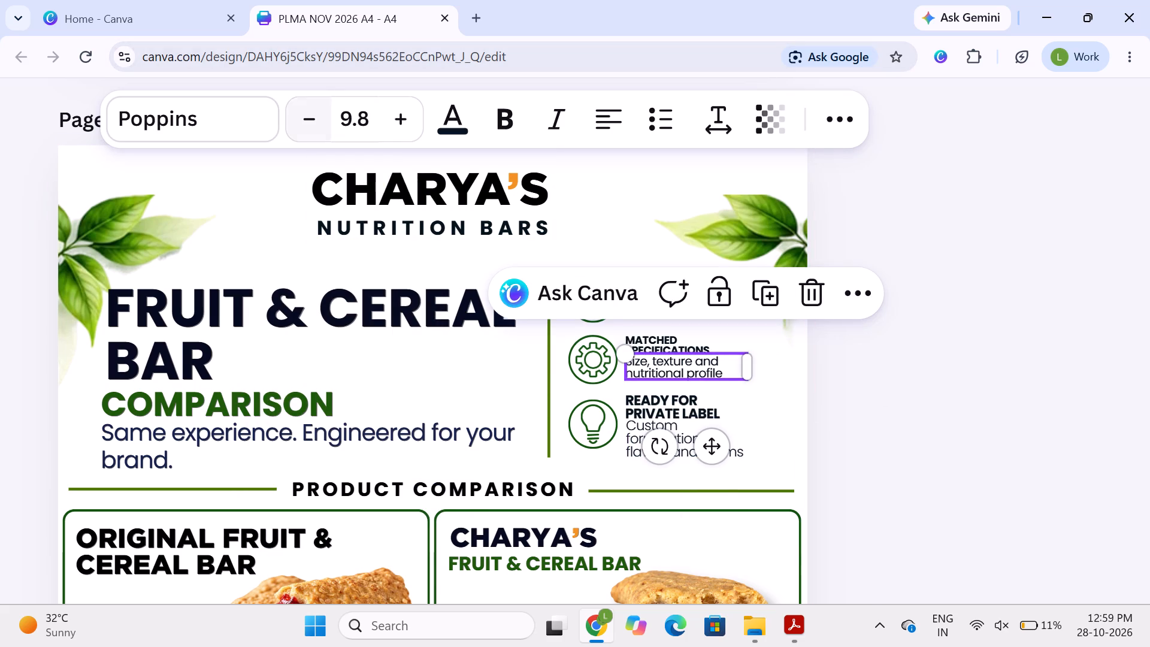
pyautogui.click(338, 114)
pyautogui.hotkey('ctrl', 'v')
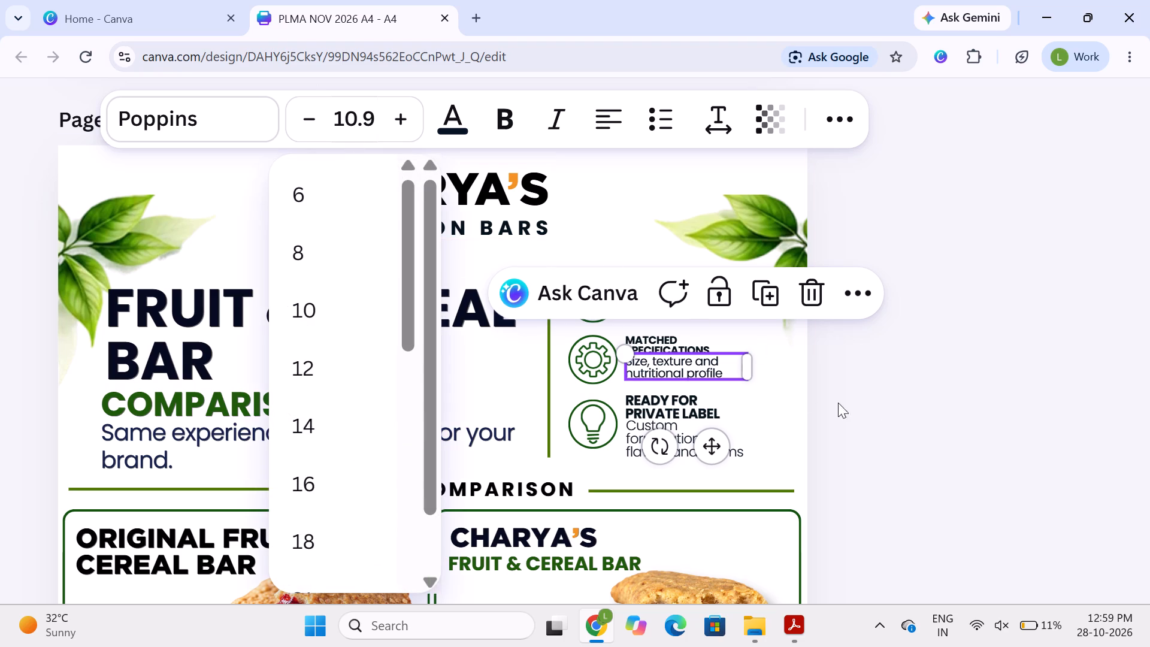
pyautogui.click(871, 412)
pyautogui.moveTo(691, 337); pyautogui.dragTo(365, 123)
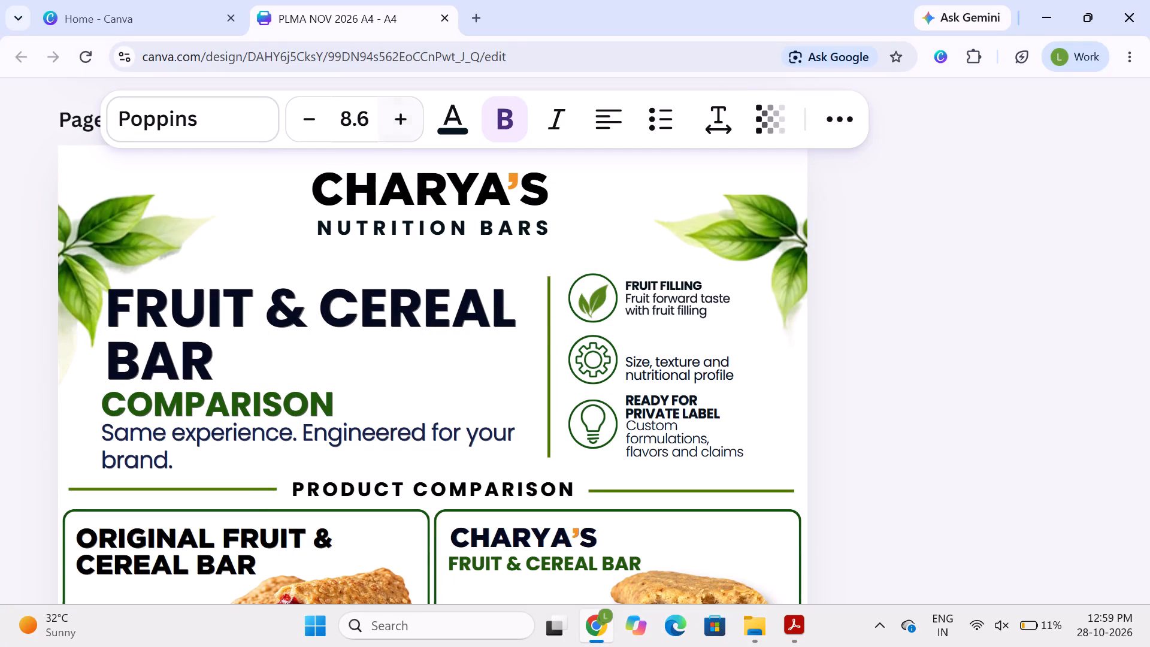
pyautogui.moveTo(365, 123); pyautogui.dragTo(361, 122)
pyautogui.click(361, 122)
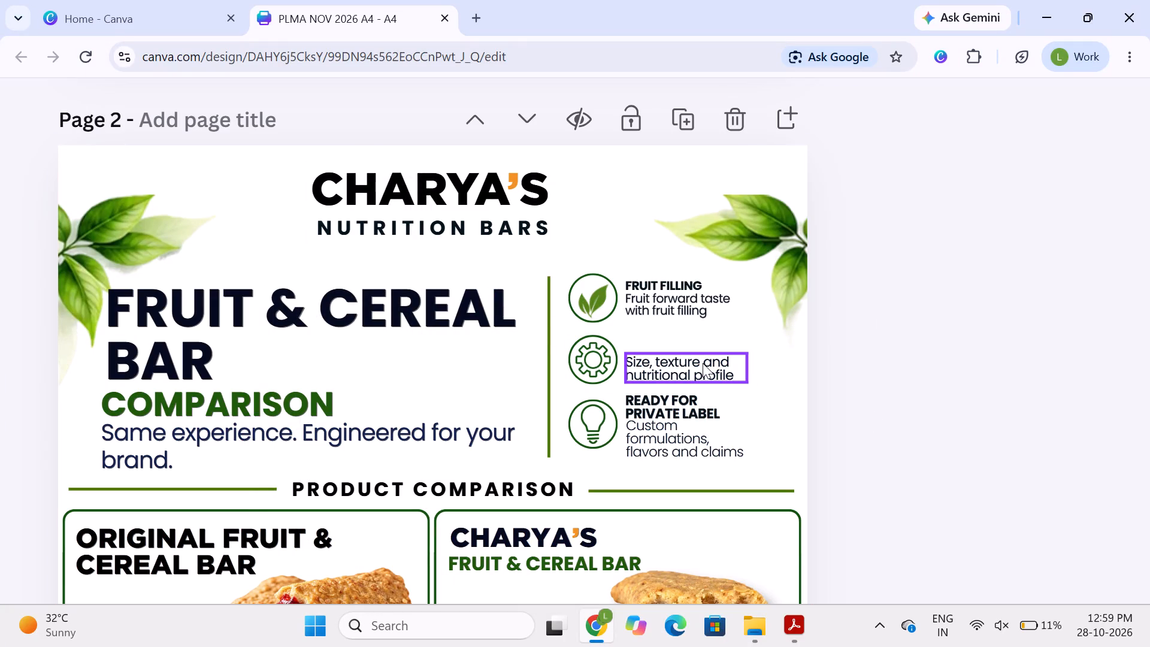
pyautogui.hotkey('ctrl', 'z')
# Set the MATCHED SPECIFICATIONS heading on page 2 to font size 10.9.
pyautogui.click(669, 334)
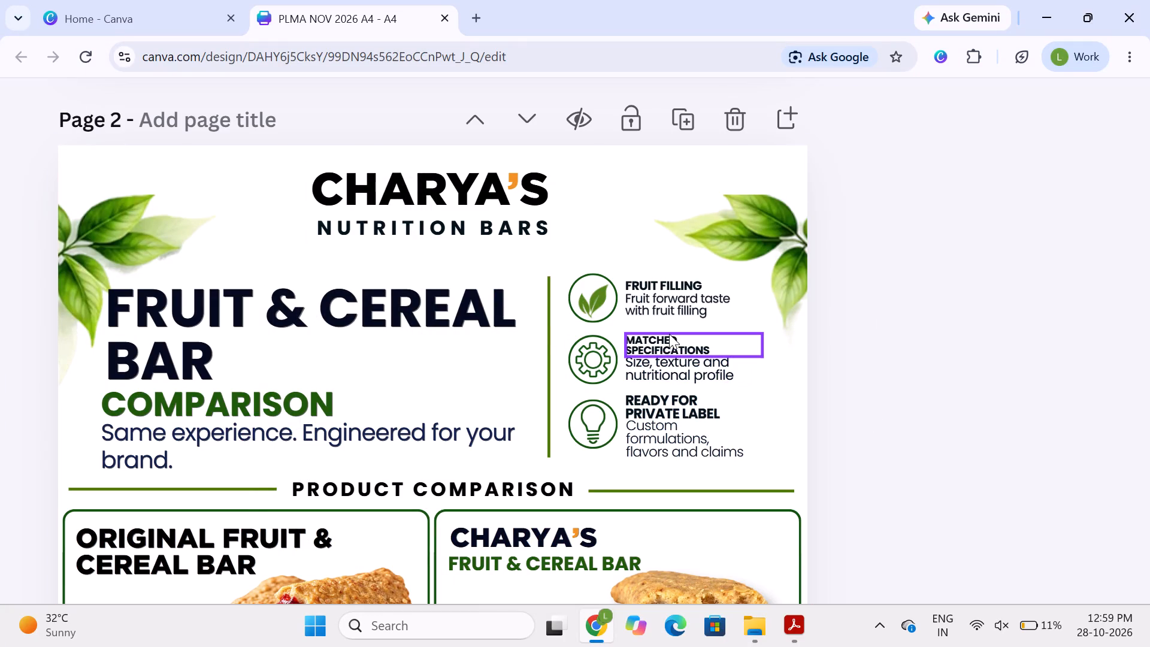
pyautogui.click(344, 114)
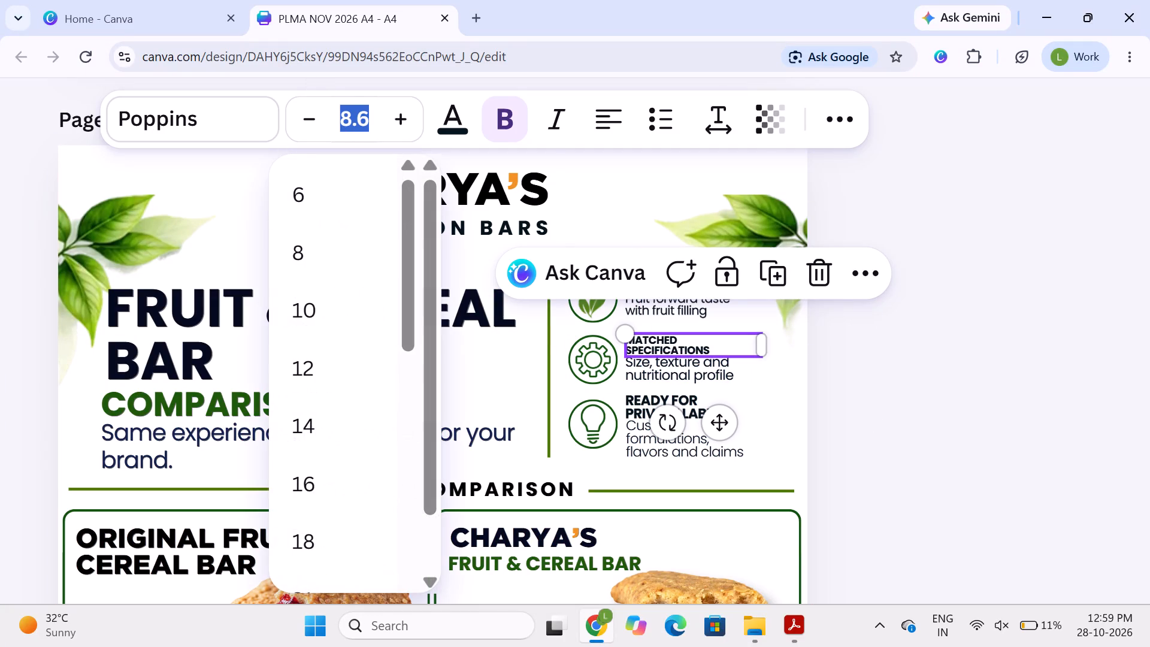
pyautogui.hotkey('ctrl', 'v')
pyautogui.click(900, 449)
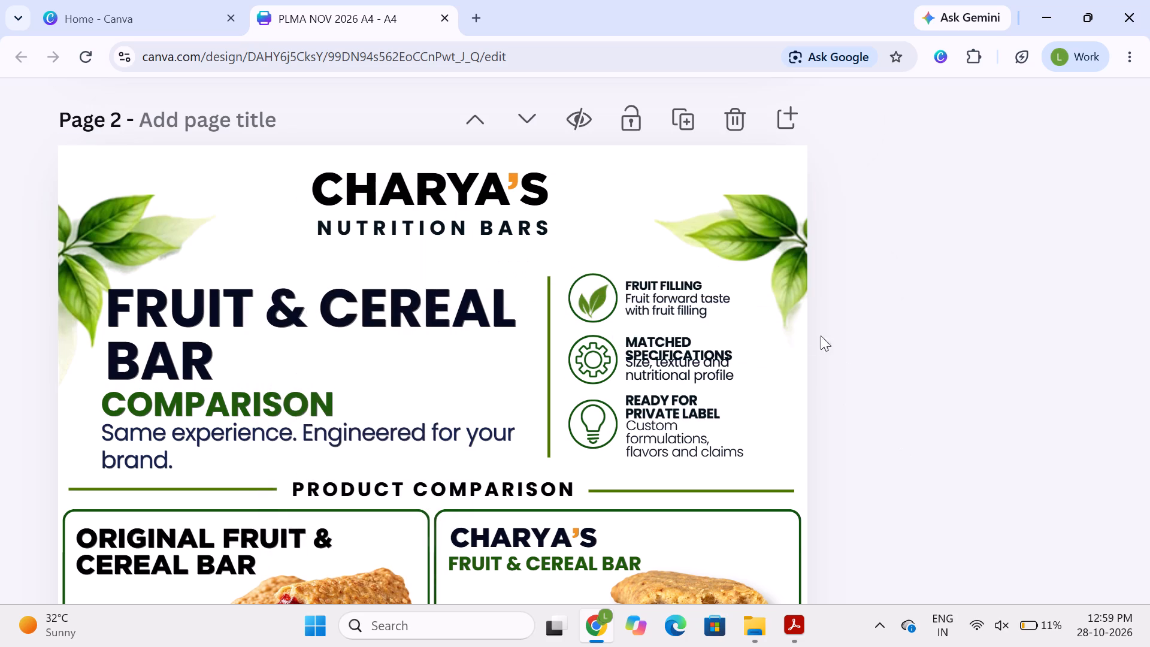
# Set the FRUIT FILLING heading and its "Fruit forward taste with fruit filling" description on page 2 to font size 10.9.
pyautogui.click(701, 316)
pyautogui.click(350, 110)
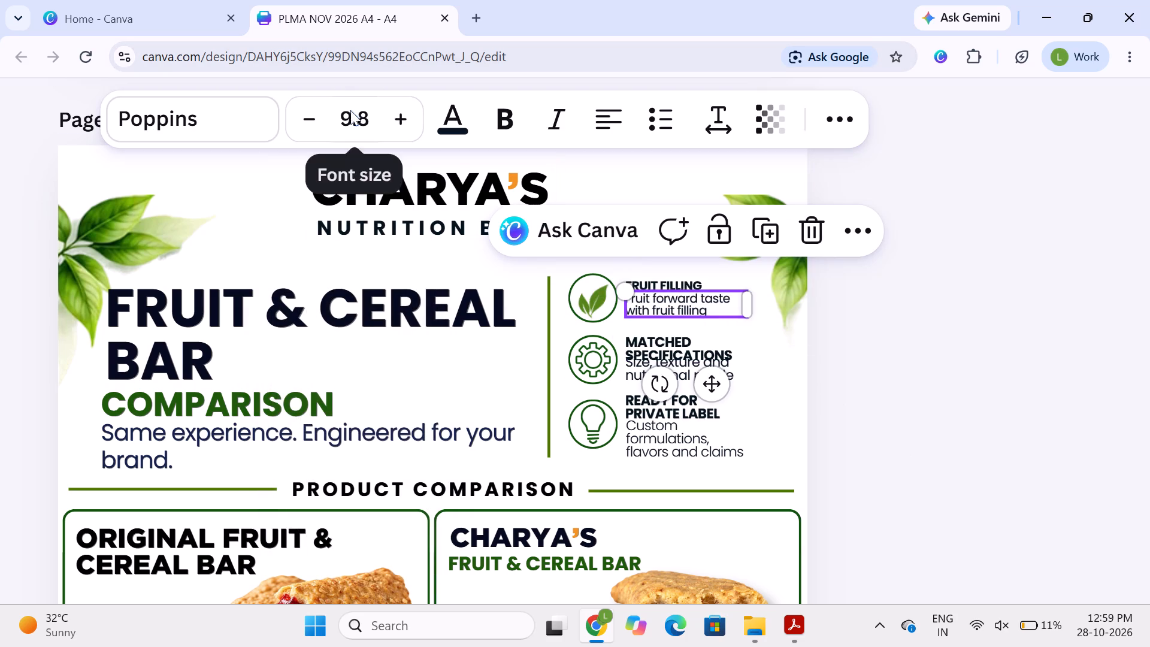
pyautogui.hotkey('ctrl', 'v')
pyautogui.click(856, 403)
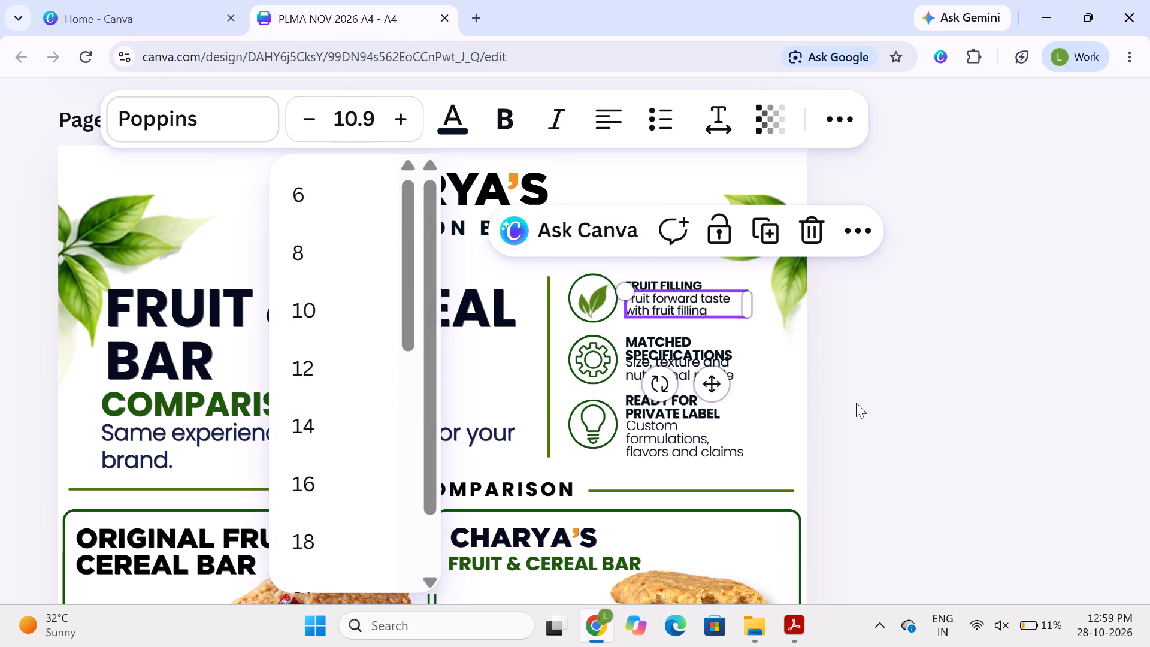
pyautogui.click(670, 283)
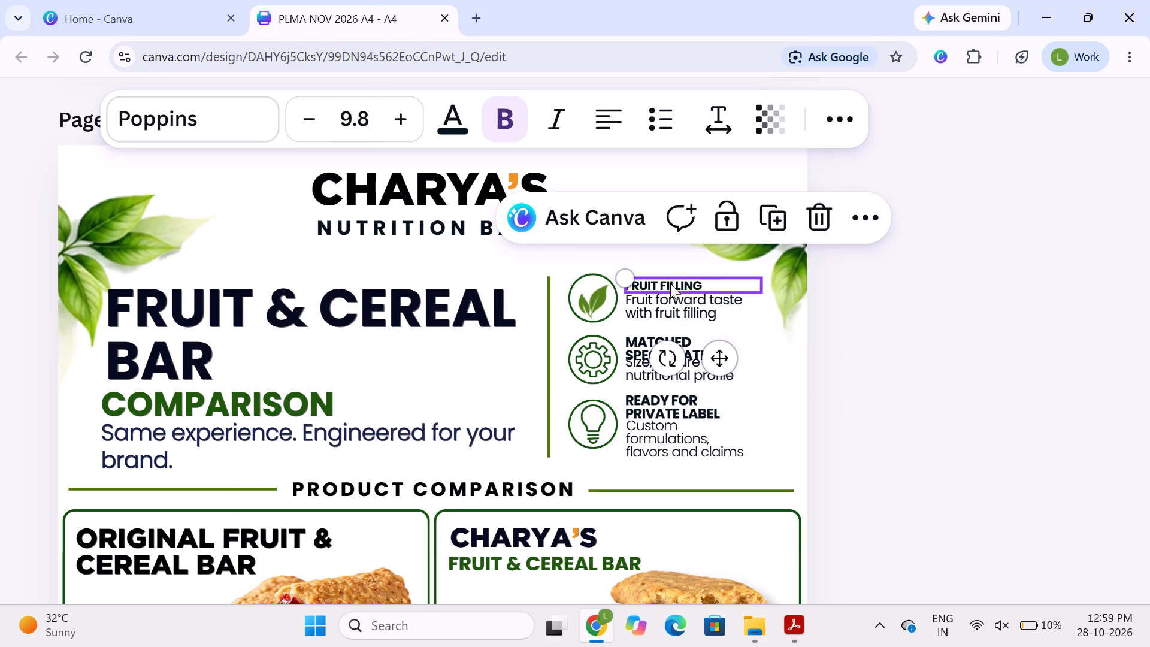
pyautogui.click(353, 124)
pyautogui.hotkey('ctrl', 'v')
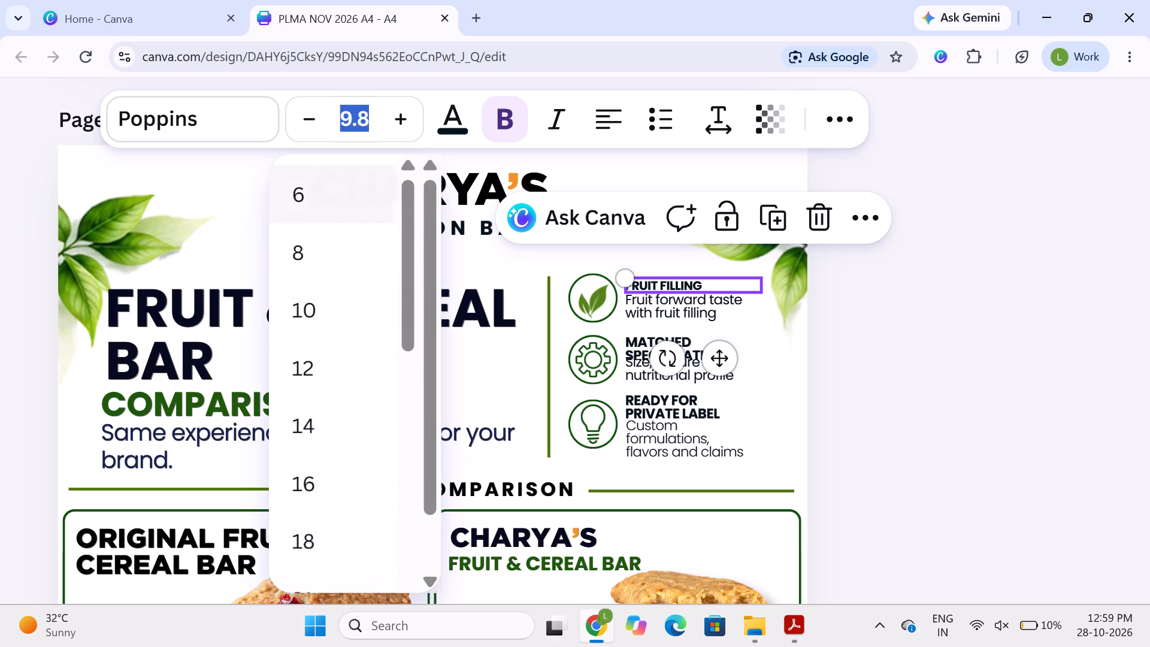
pyautogui.click(987, 420)
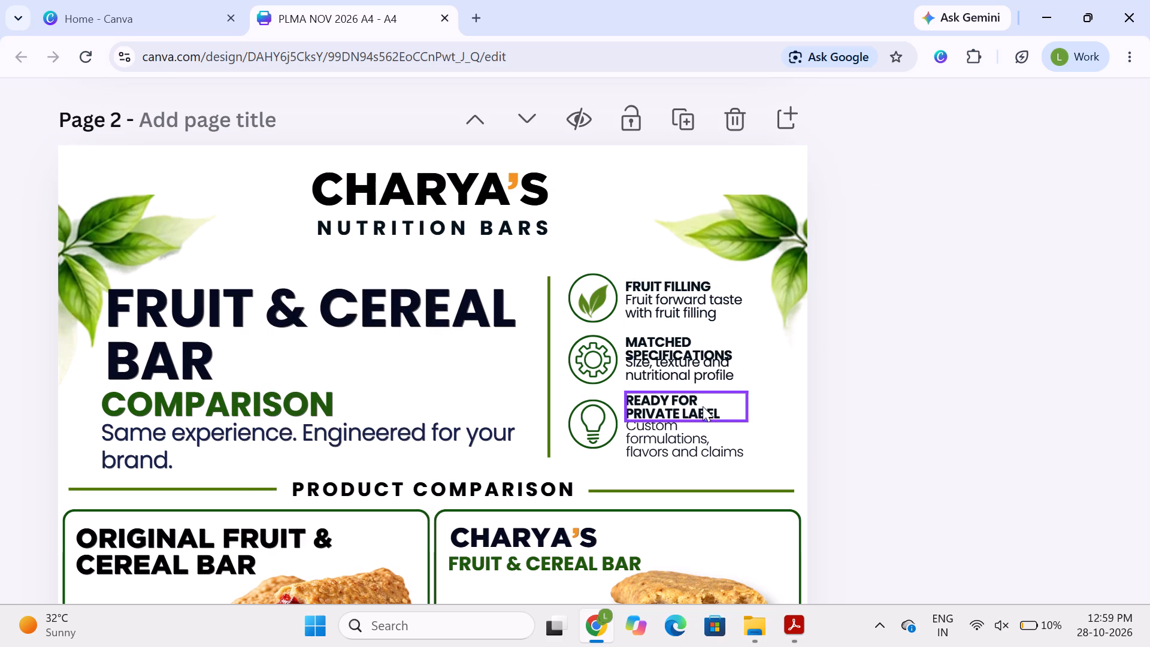
# Nudge the MATCHED SPECIFICATIONS heading slightly up, and its description and the "Custom formulations" description slightly down, to separate headings from descriptions.
pyautogui.click(670, 380)
pyautogui.press('Down')
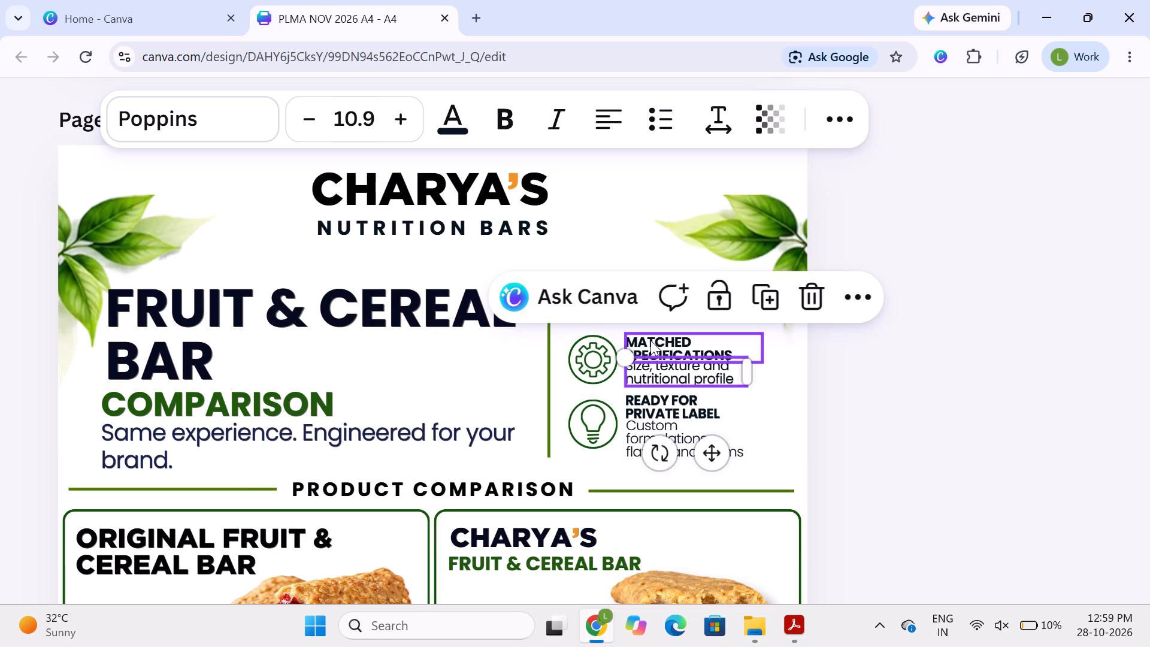
pyautogui.click(650, 340)
pyautogui.press('Up')
pyautogui.click(1012, 397)
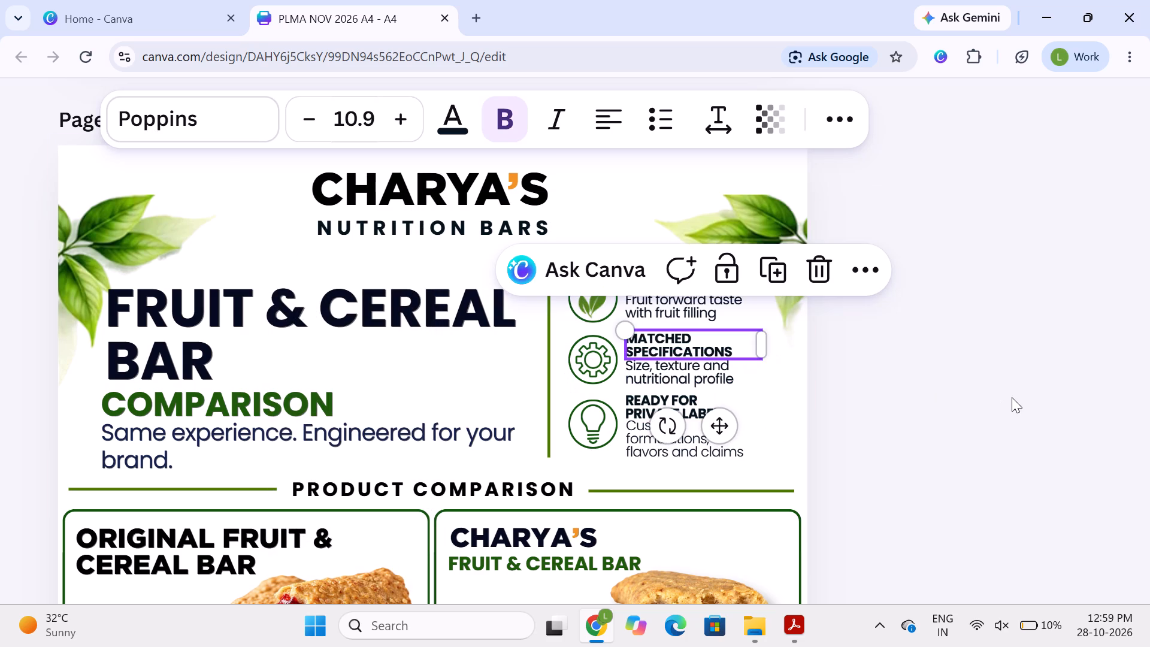
pyautogui.click(658, 426)
pyautogui.press('Down')
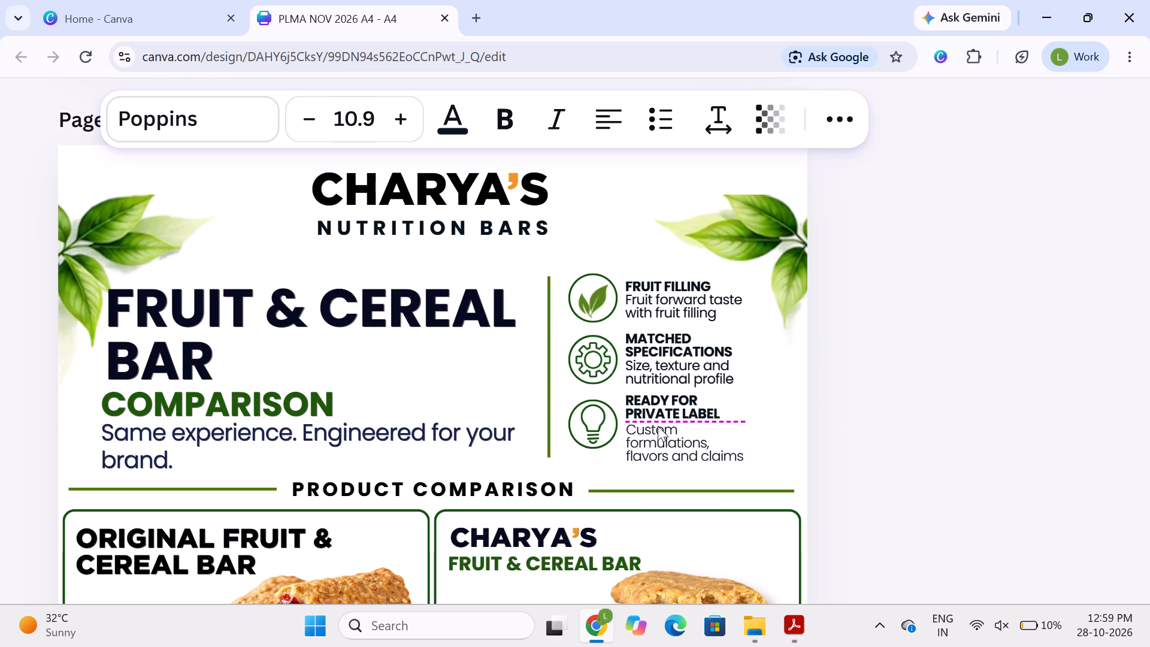
# Nudge the FRUIT FILLING heading on page 2 slightly up, away from its description.
pyautogui.click(889, 419)
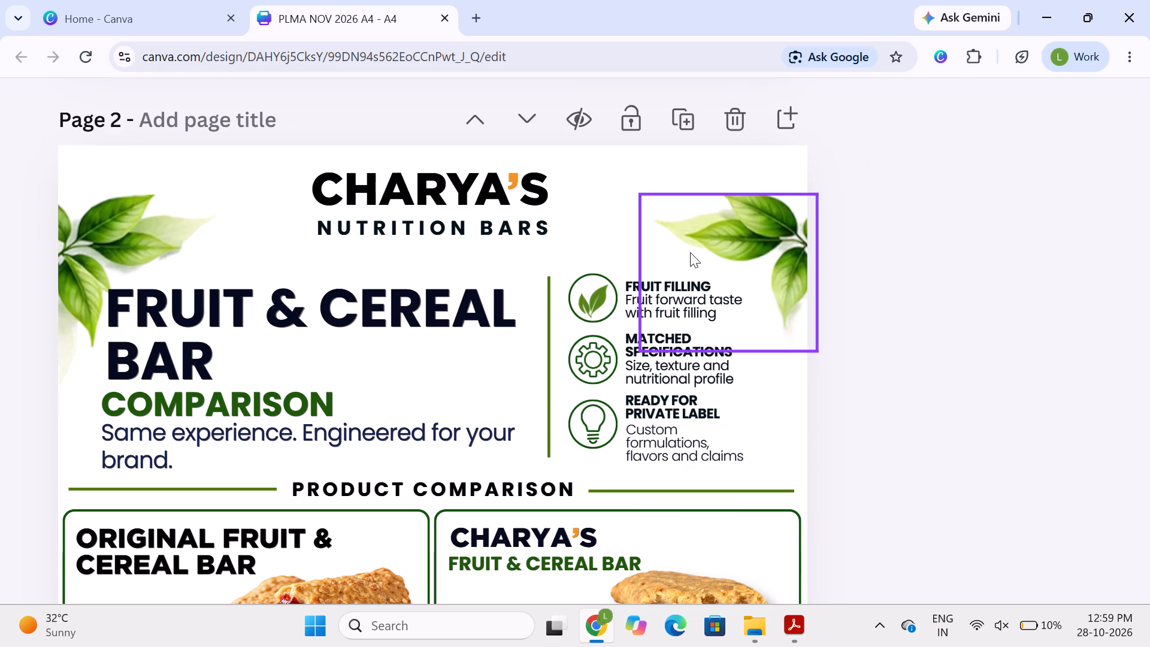
pyautogui.click(657, 283)
pyautogui.press('Up')
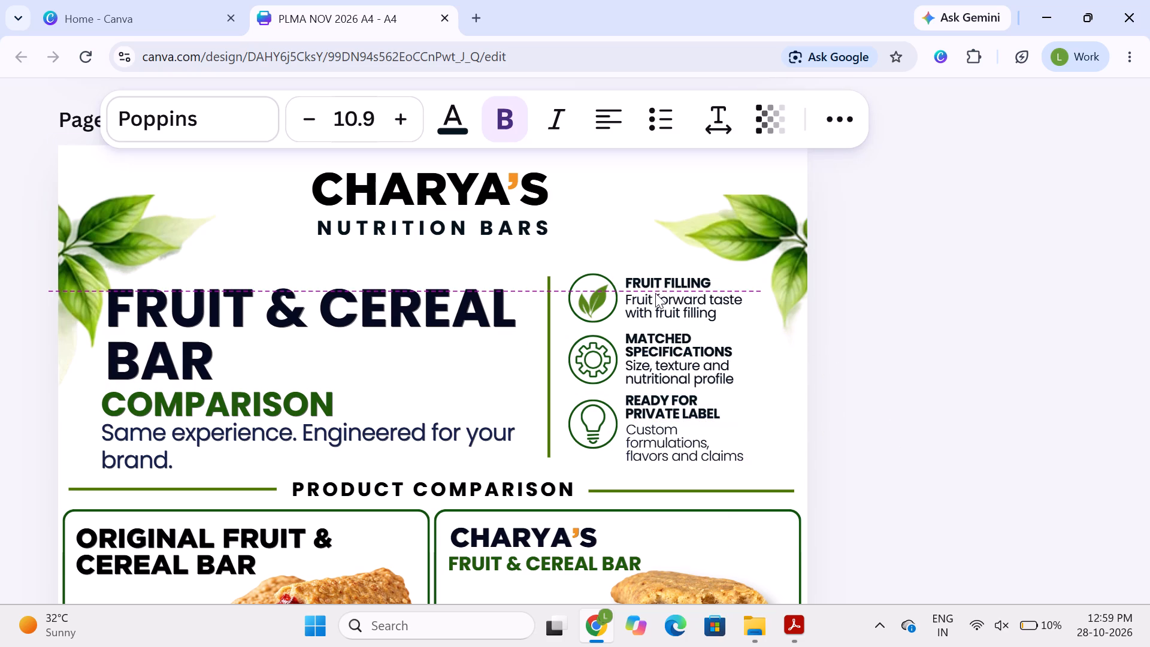
pyautogui.click(655, 304)
pyautogui.press('Up')
pyautogui.press('Down')
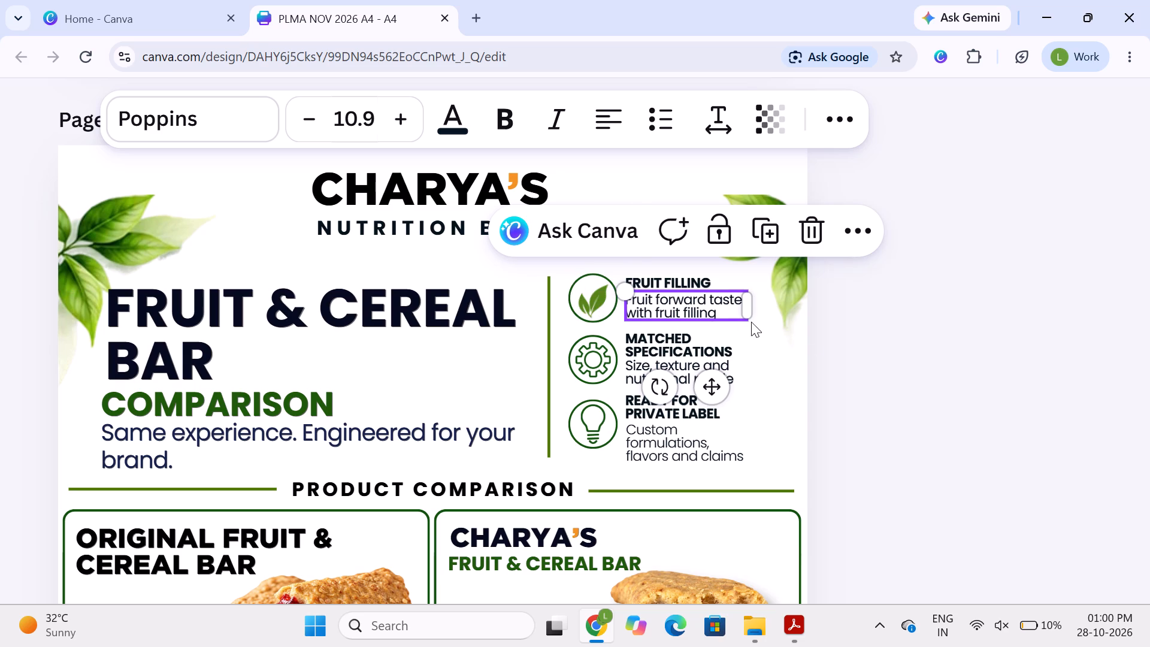
pyautogui.click(919, 340)
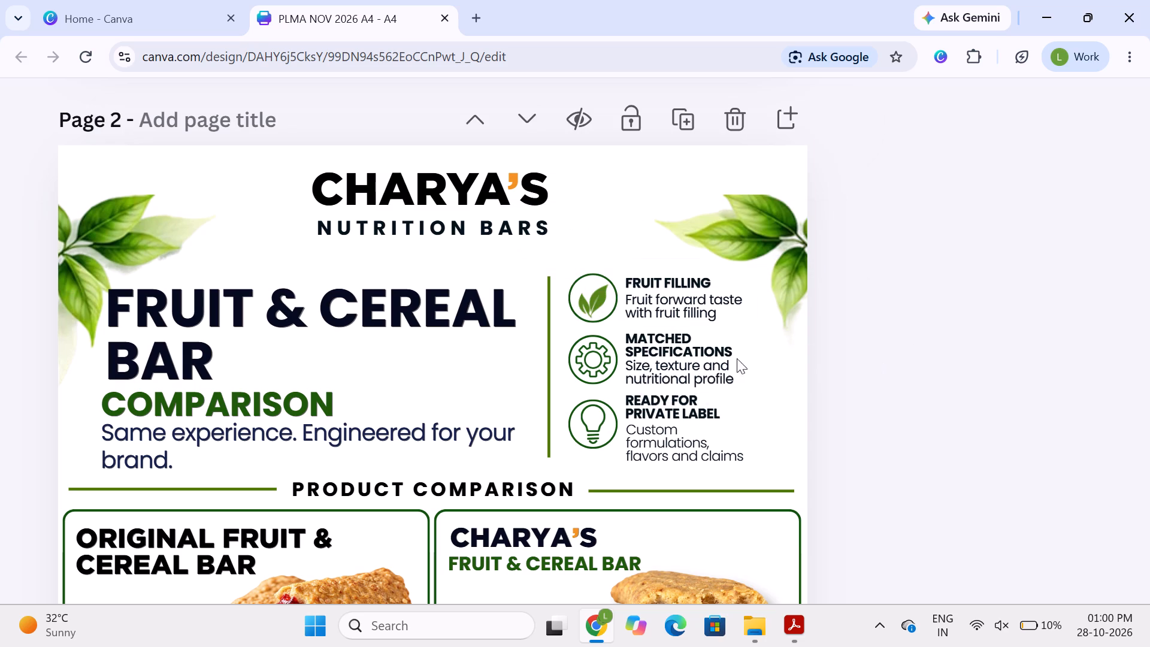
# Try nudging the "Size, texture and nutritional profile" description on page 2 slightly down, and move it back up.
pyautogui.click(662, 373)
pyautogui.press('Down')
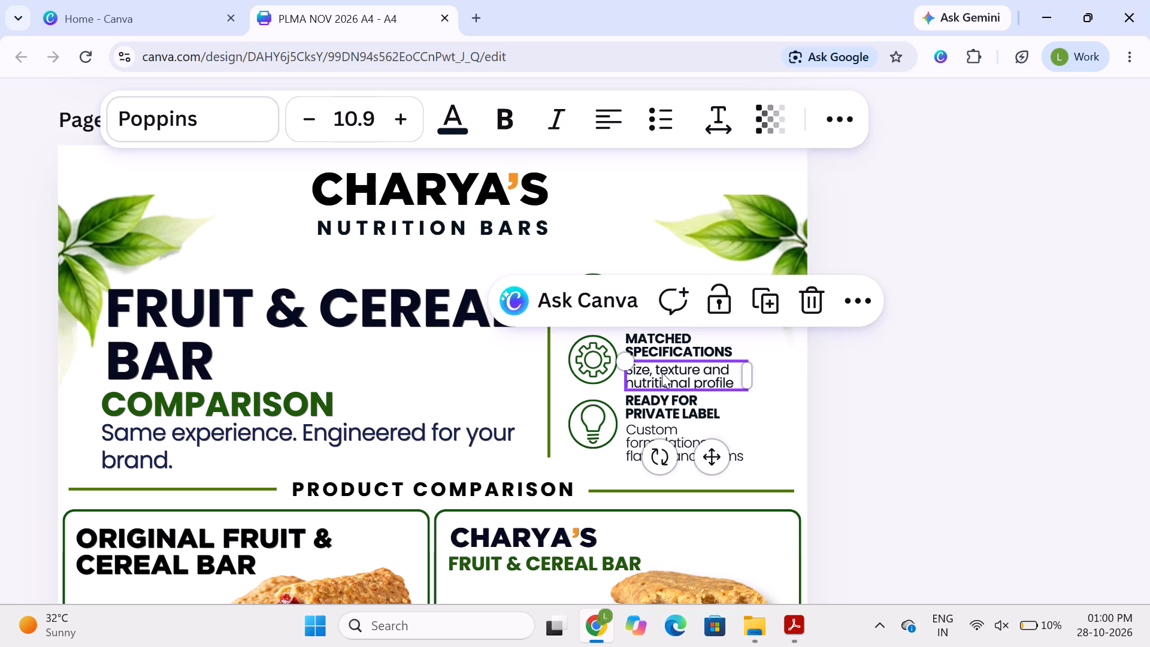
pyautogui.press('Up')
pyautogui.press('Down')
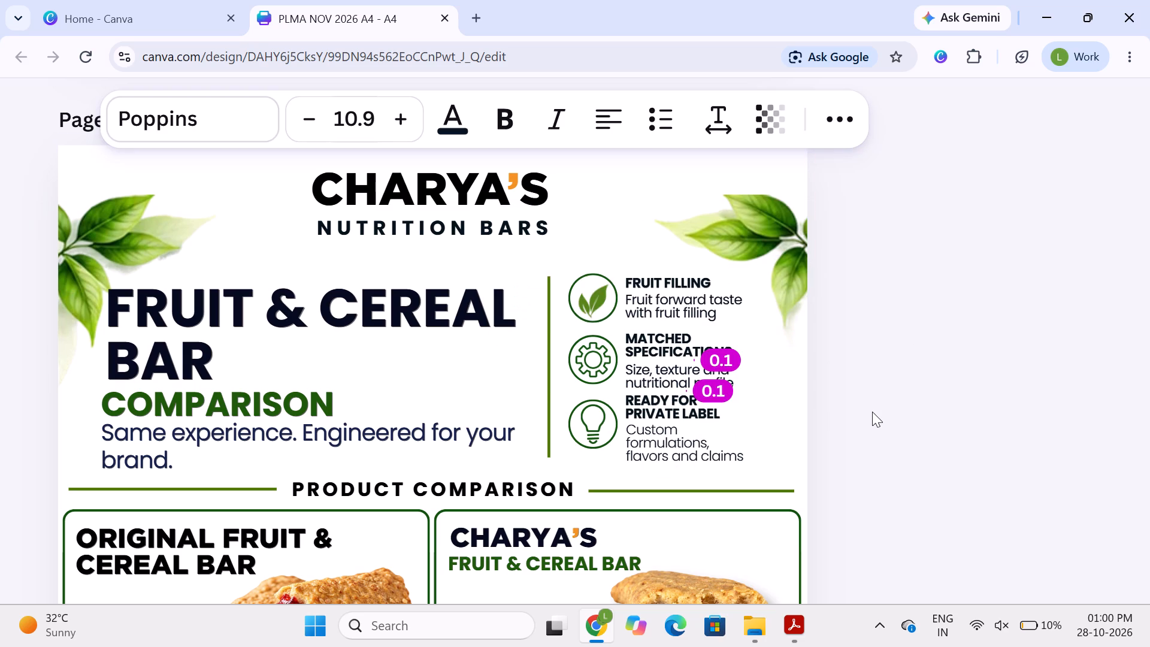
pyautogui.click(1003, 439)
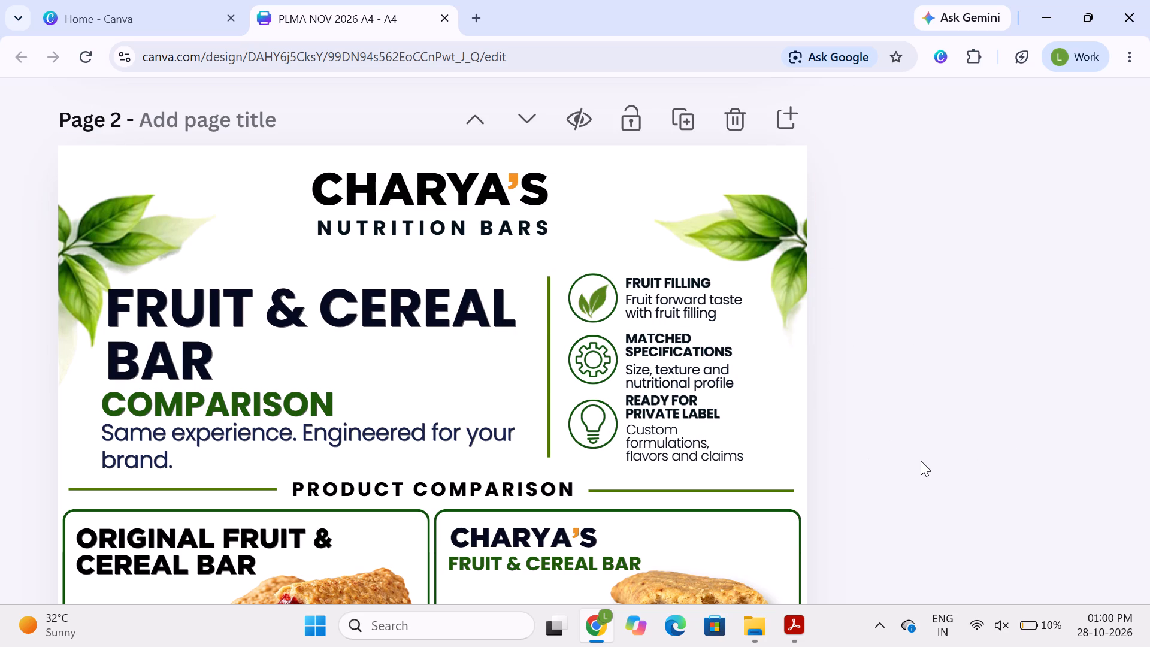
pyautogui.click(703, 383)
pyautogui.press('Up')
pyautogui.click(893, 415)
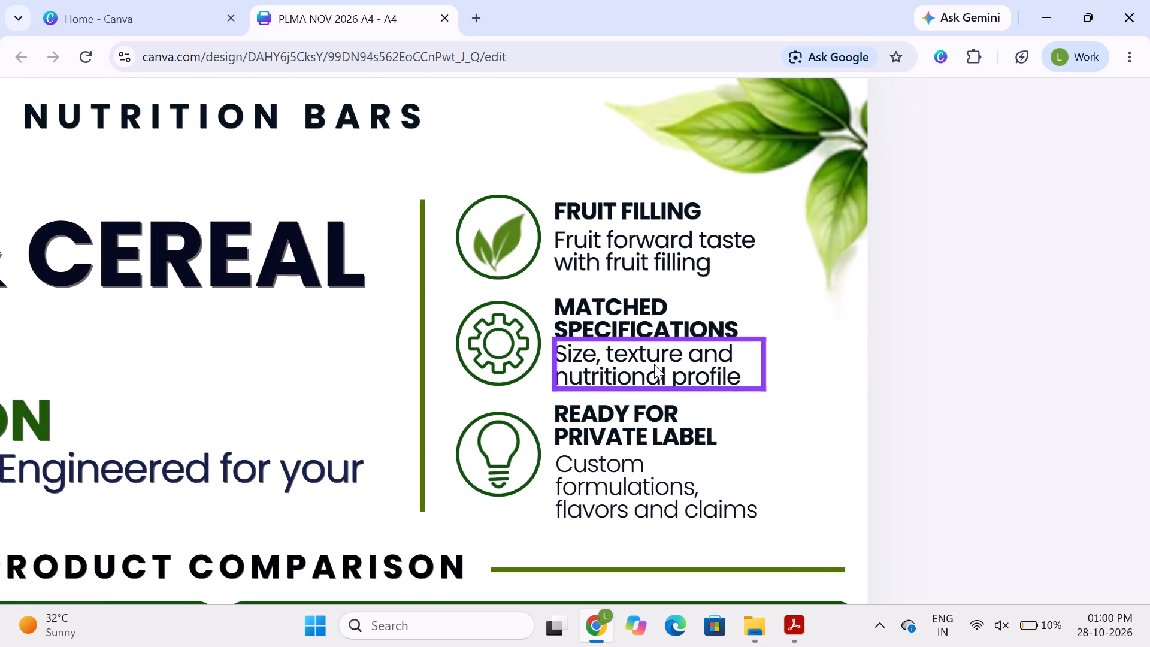
# Move the "Size, texture and nutritional profile" description on page 2 slightly down from the MATCHED SPECIFICATIONS heading.
pyautogui.moveTo(650, 364); pyautogui.dragTo(646, 373)
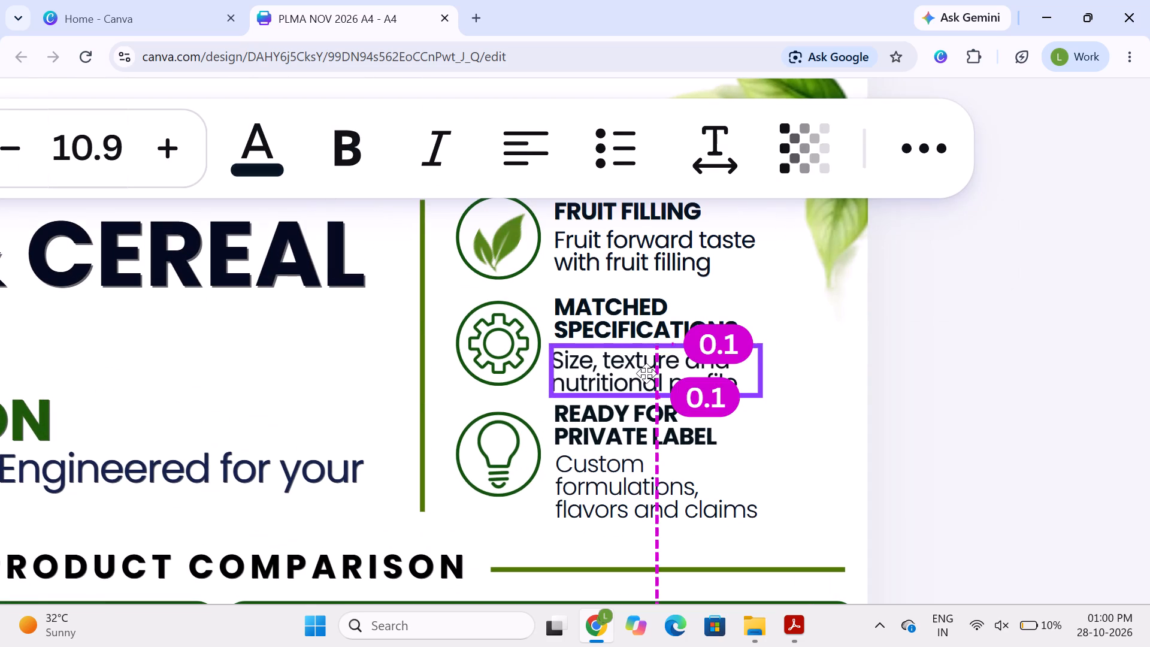
pyautogui.moveTo(646, 373); pyautogui.dragTo(646, 373)
pyautogui.click(938, 394)
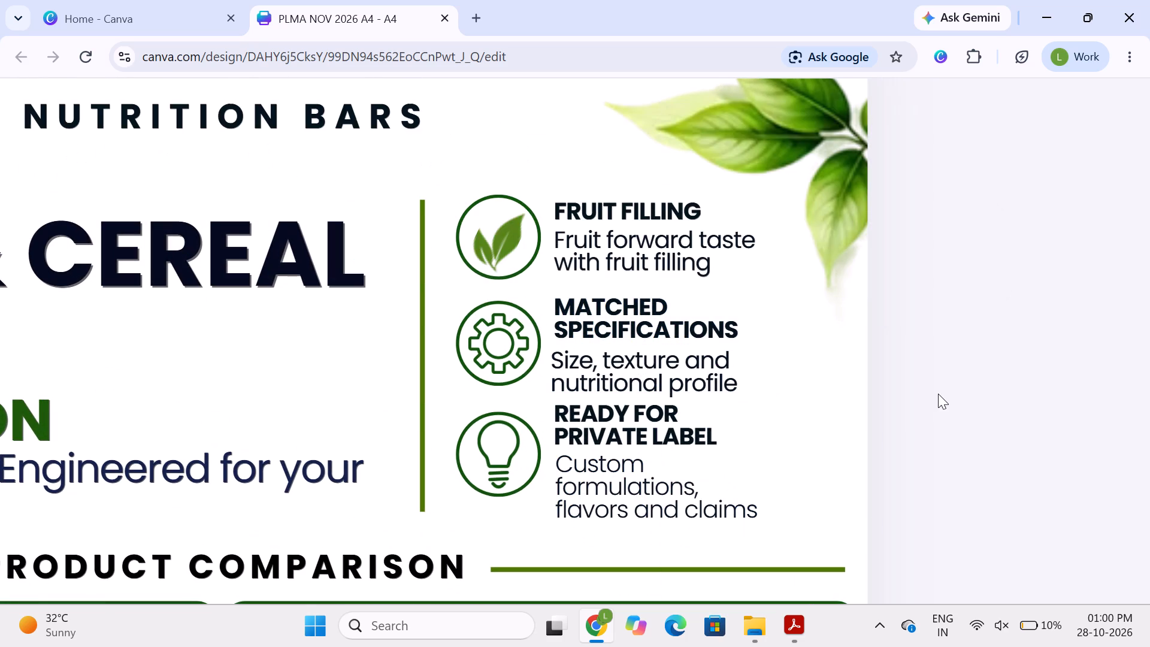
# Move the "Custom formulations, flavors and claims" description on page 2 slightly down from its heading.
pyautogui.click(658, 480)
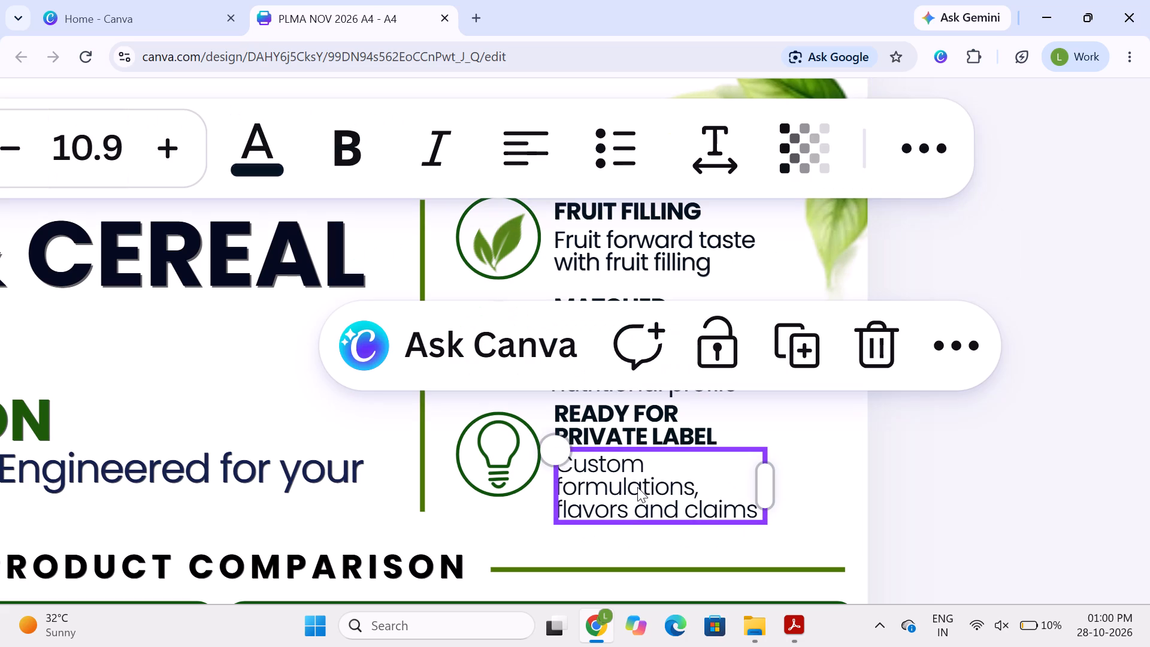
pyautogui.click(637, 487)
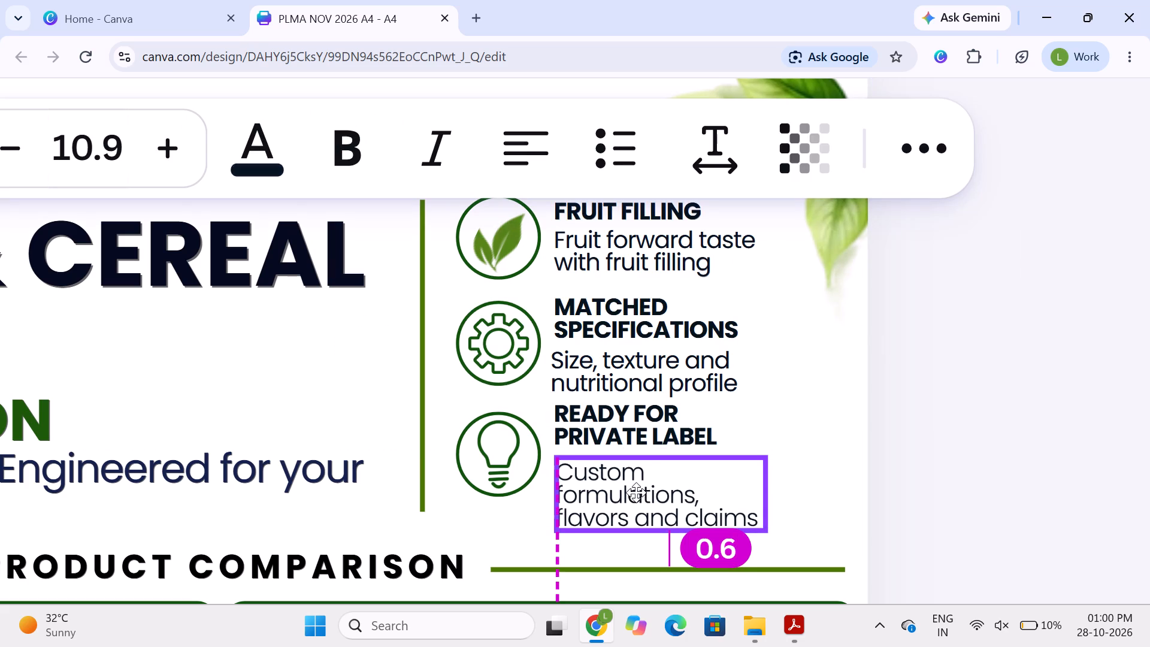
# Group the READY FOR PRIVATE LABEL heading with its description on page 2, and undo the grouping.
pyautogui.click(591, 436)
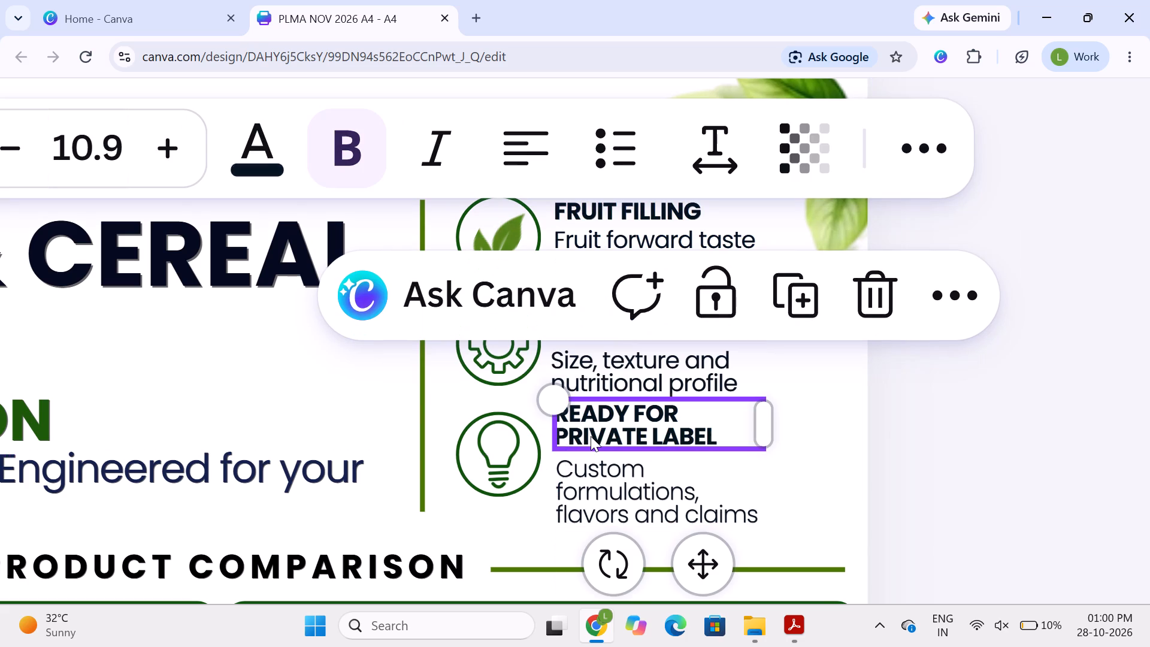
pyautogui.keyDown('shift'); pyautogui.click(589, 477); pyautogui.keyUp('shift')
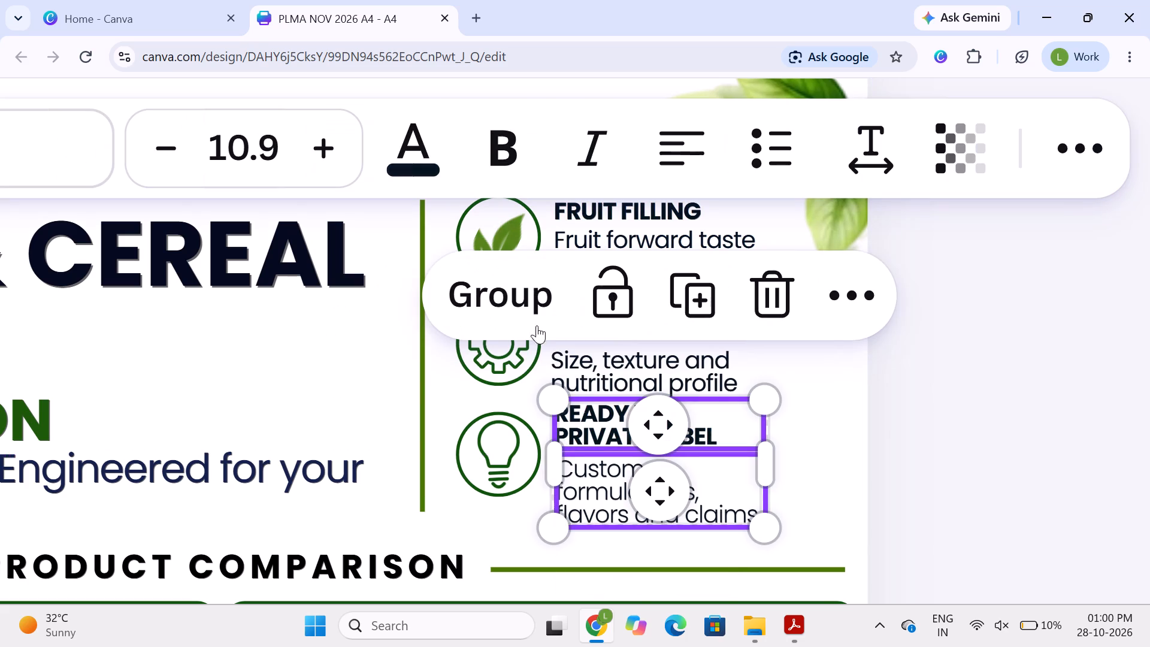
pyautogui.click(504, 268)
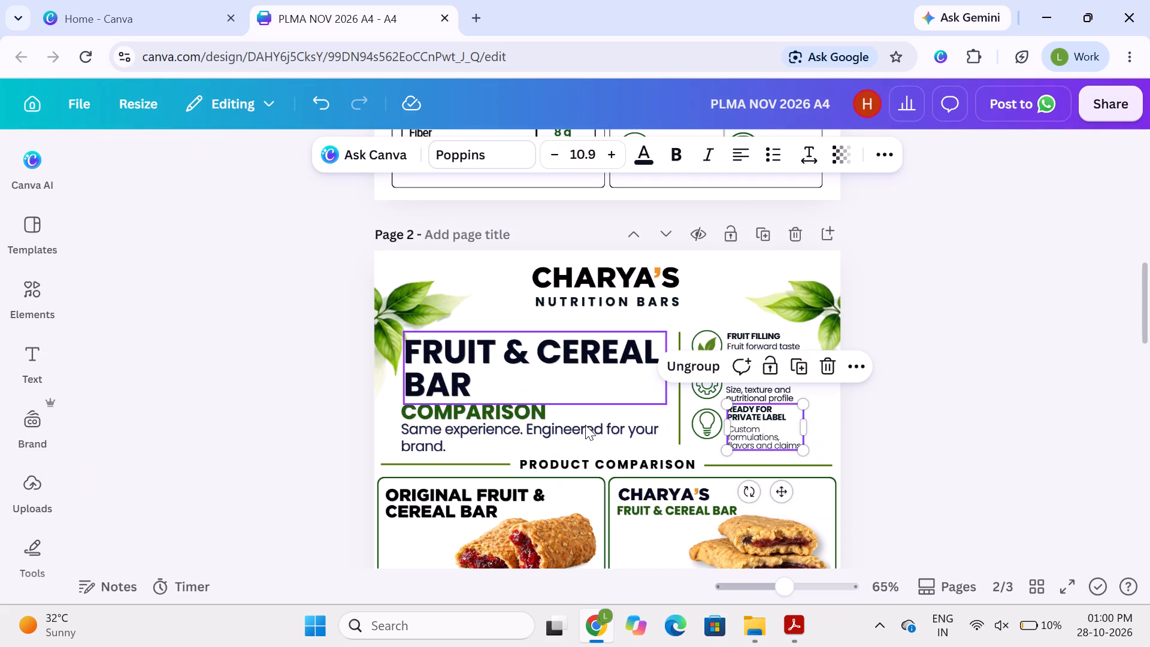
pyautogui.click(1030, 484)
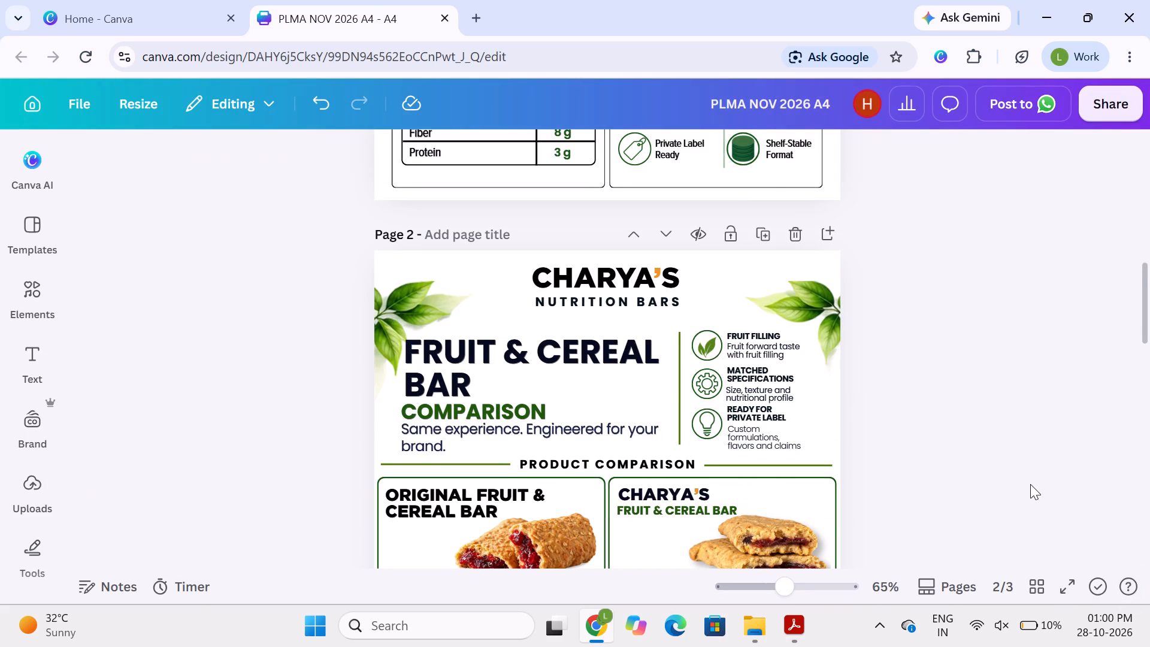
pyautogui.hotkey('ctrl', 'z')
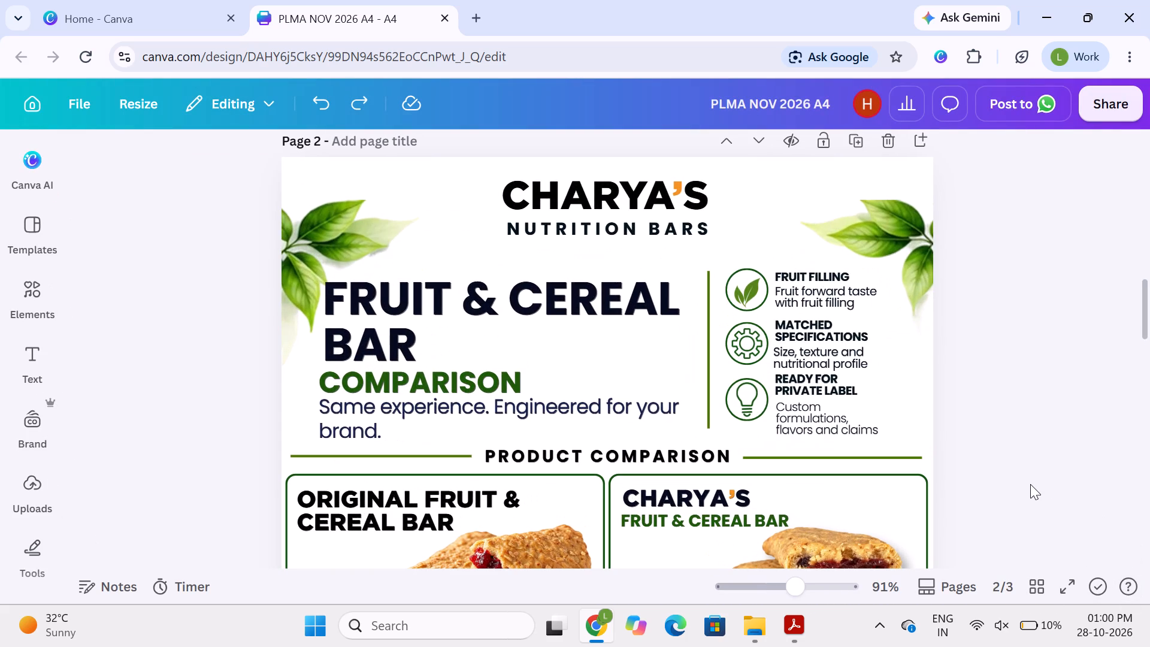
# Nudge the READY FOR PRIVATE LABEL heading on page 2 slightly down, away from the description above it.
pyautogui.click(806, 392)
pyautogui.press('Down')
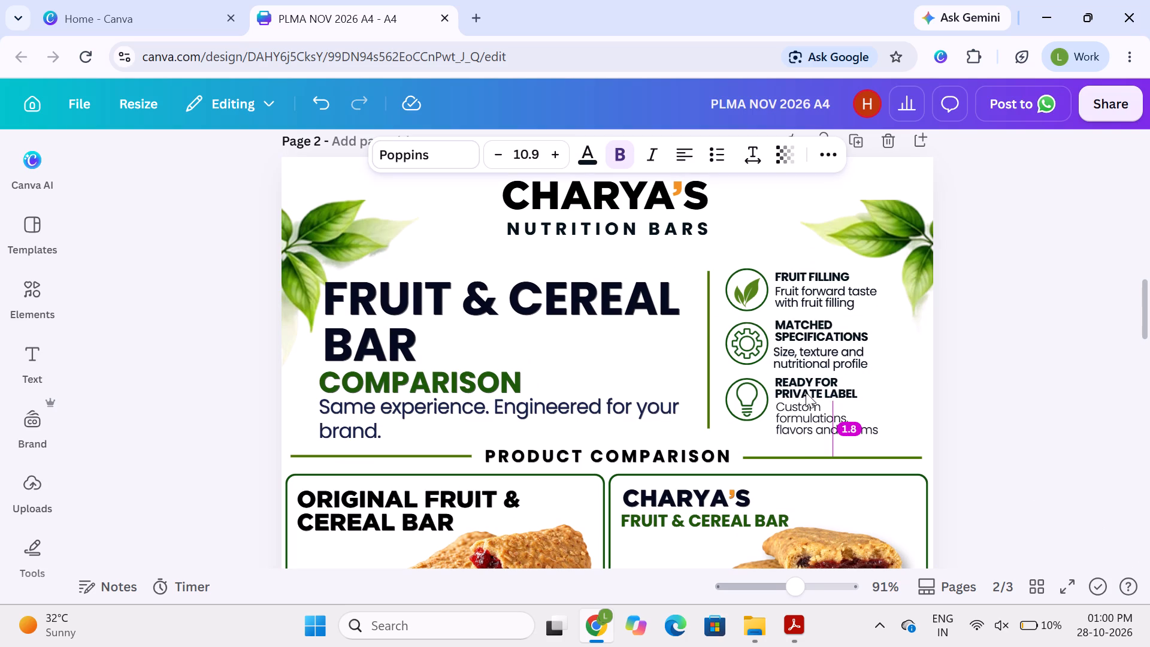
pyautogui.click(1007, 400)
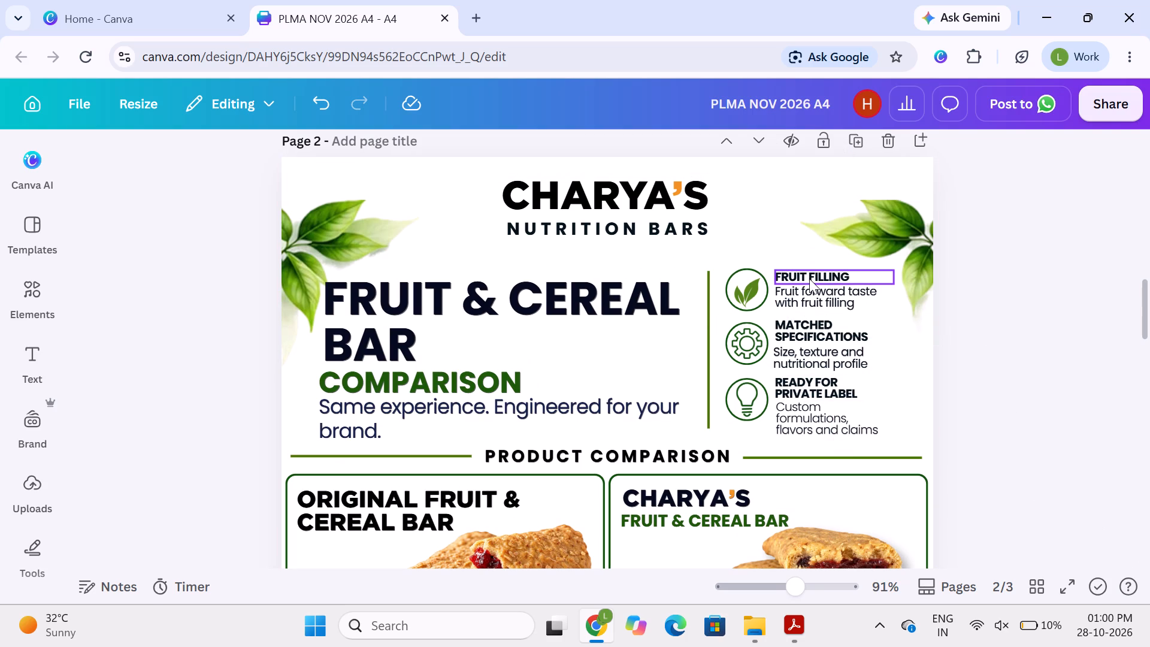
pyautogui.click(1036, 356)
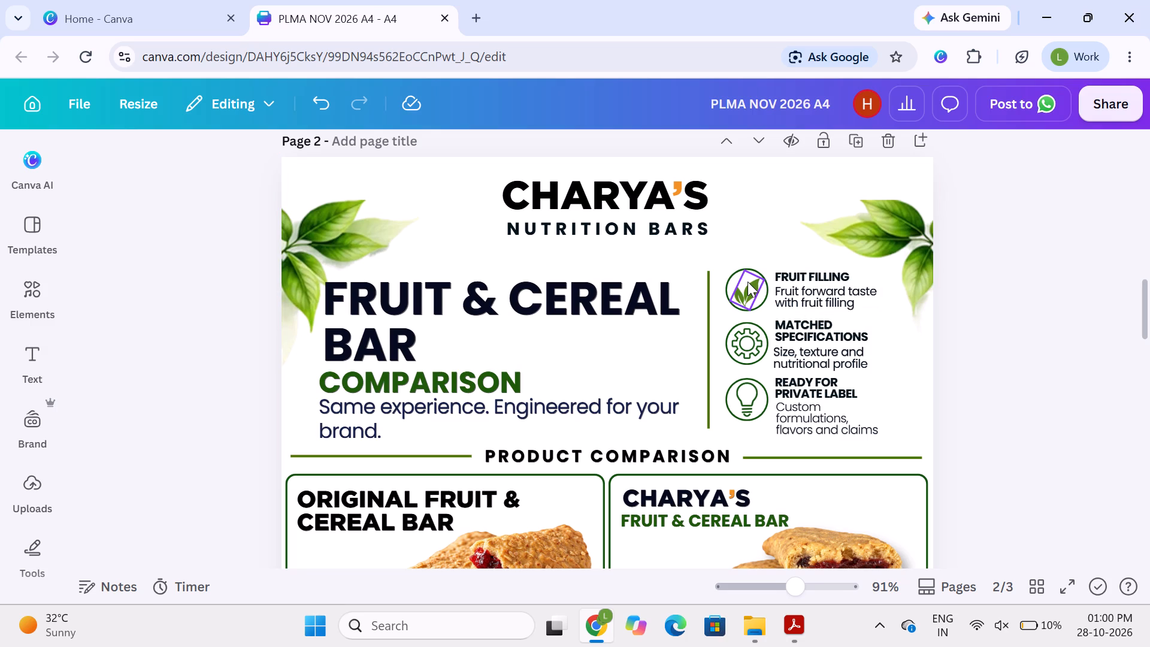
pyautogui.click(976, 351)
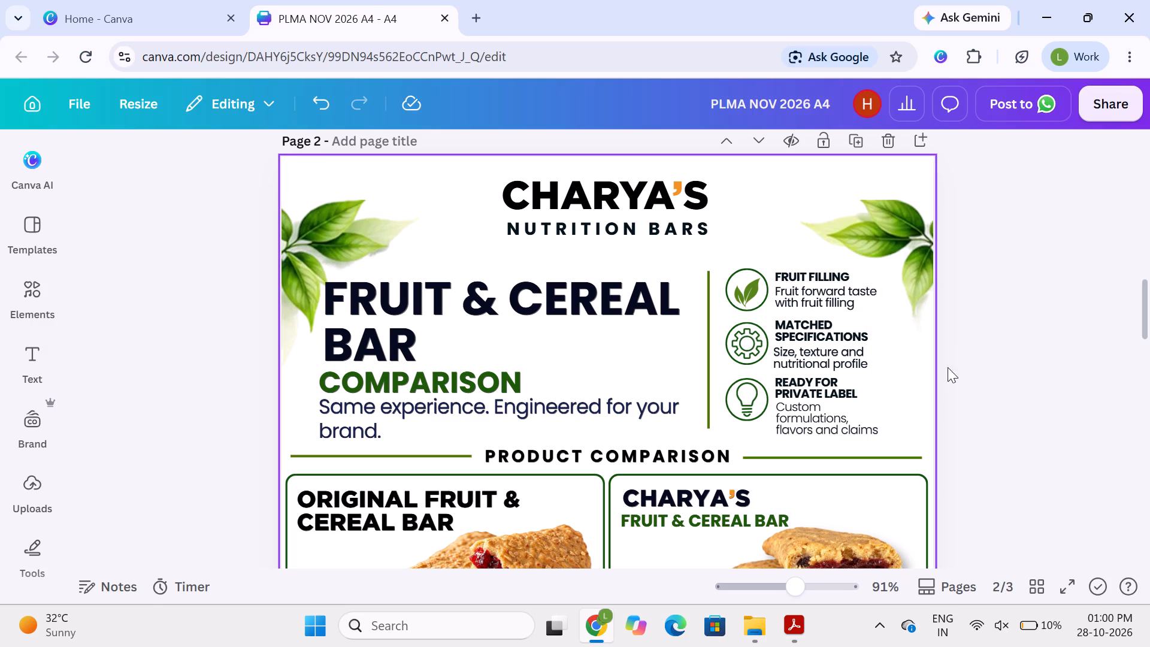
# Widen the "Custom formulations, flavors and claims" text box on page 2 so the text wraps onto two lines.
pyautogui.click(819, 412)
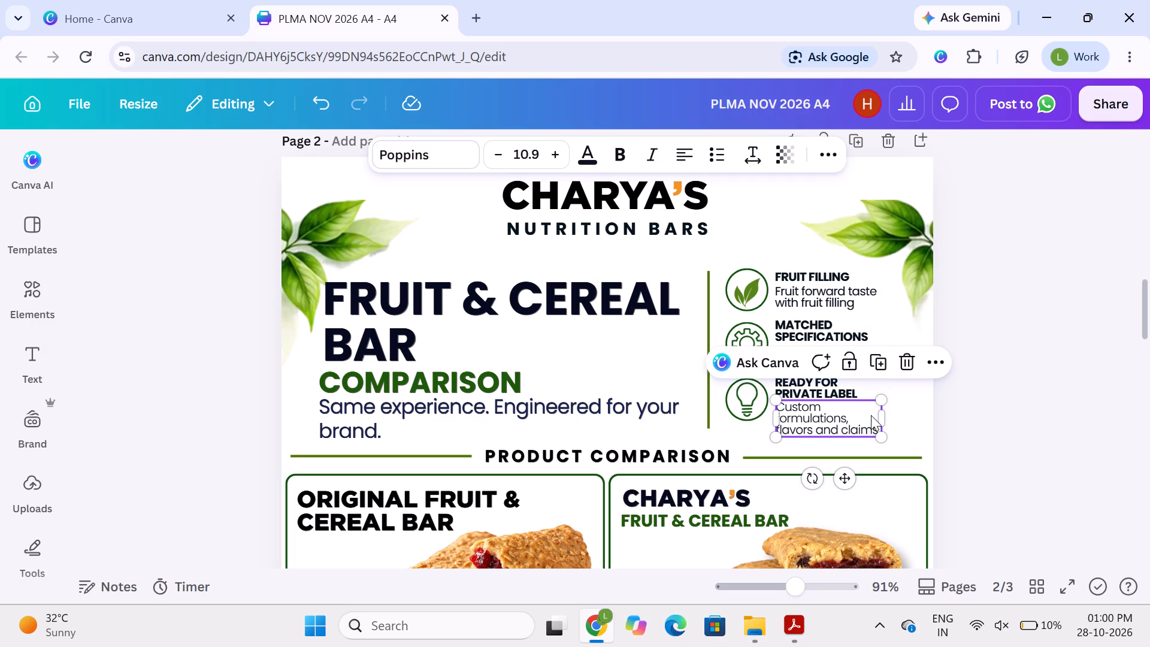
pyautogui.moveTo(885, 418); pyautogui.dragTo(898, 420)
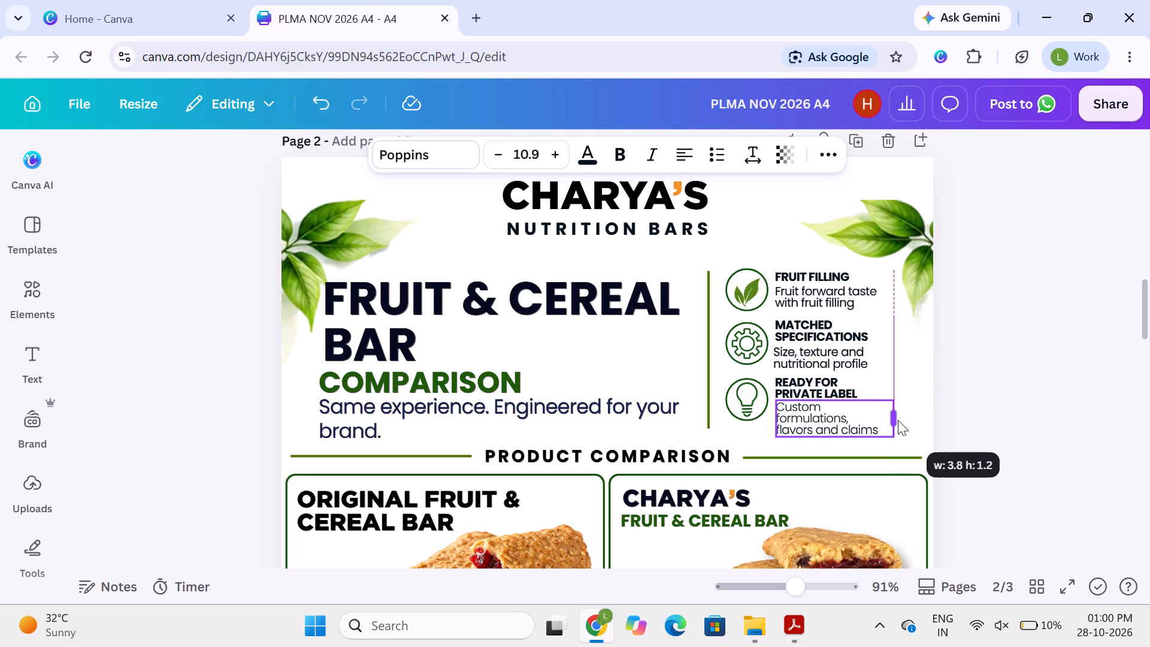
pyautogui.moveTo(898, 420); pyautogui.dragTo(902, 418)
pyautogui.click(1021, 408)
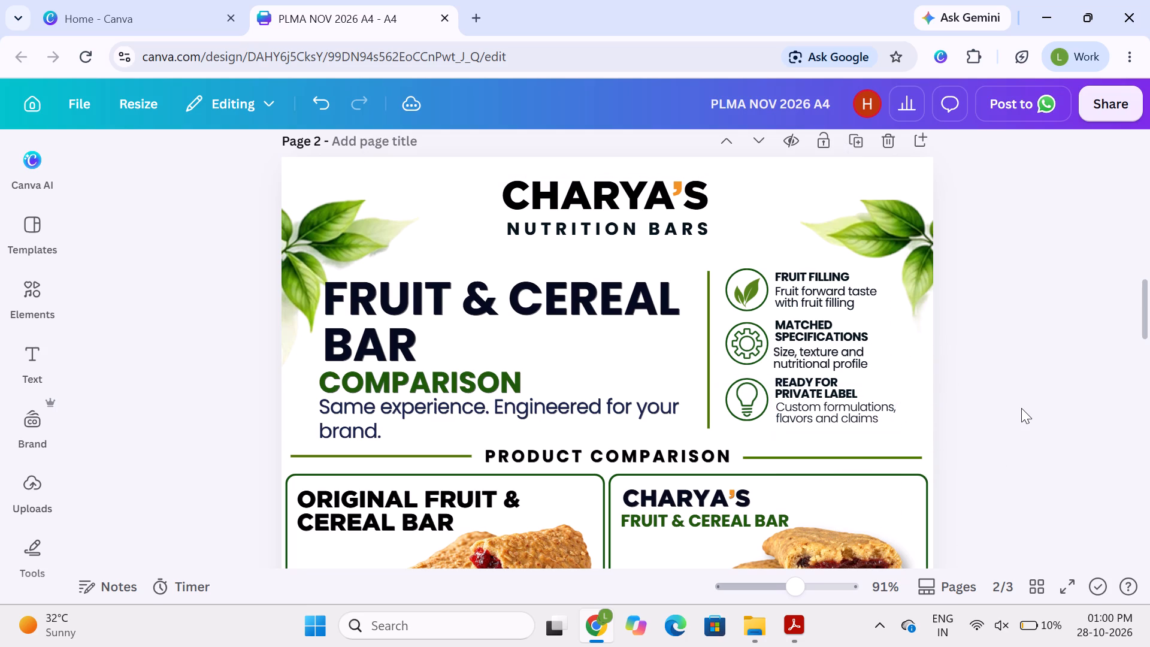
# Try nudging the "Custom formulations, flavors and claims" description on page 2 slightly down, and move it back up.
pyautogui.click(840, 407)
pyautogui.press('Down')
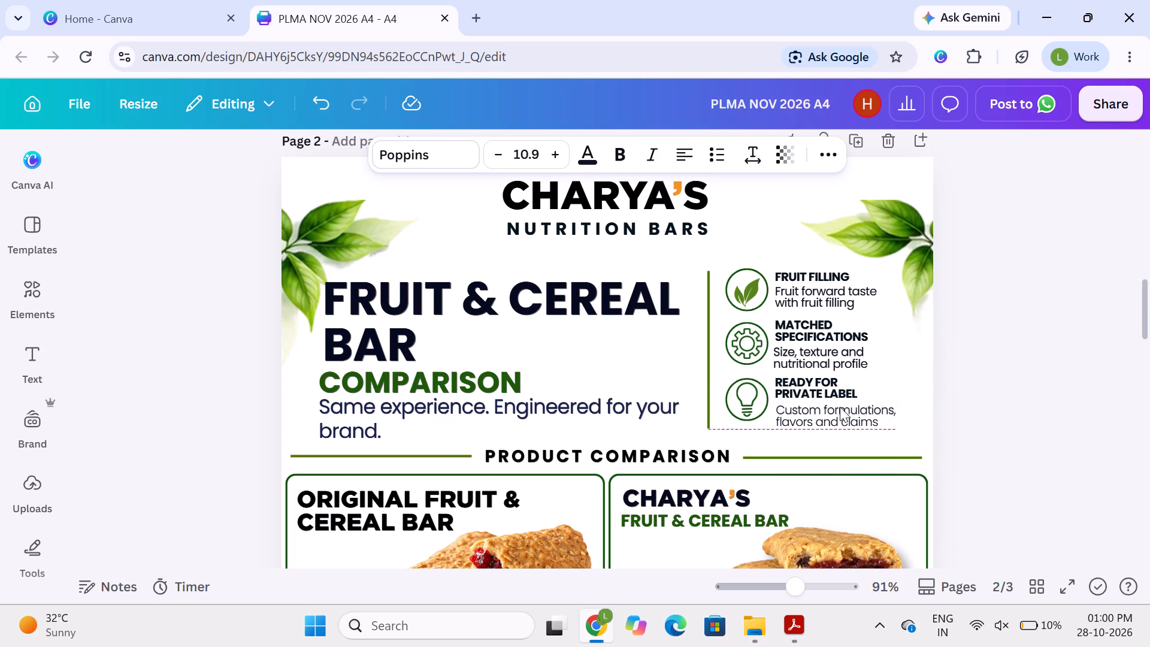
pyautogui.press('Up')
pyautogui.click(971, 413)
# Widen the "Custom formulations, flavors and claims" text box on page 3 so the text wraps onto two lines.
pyautogui.scroll(-2, 971, 413)
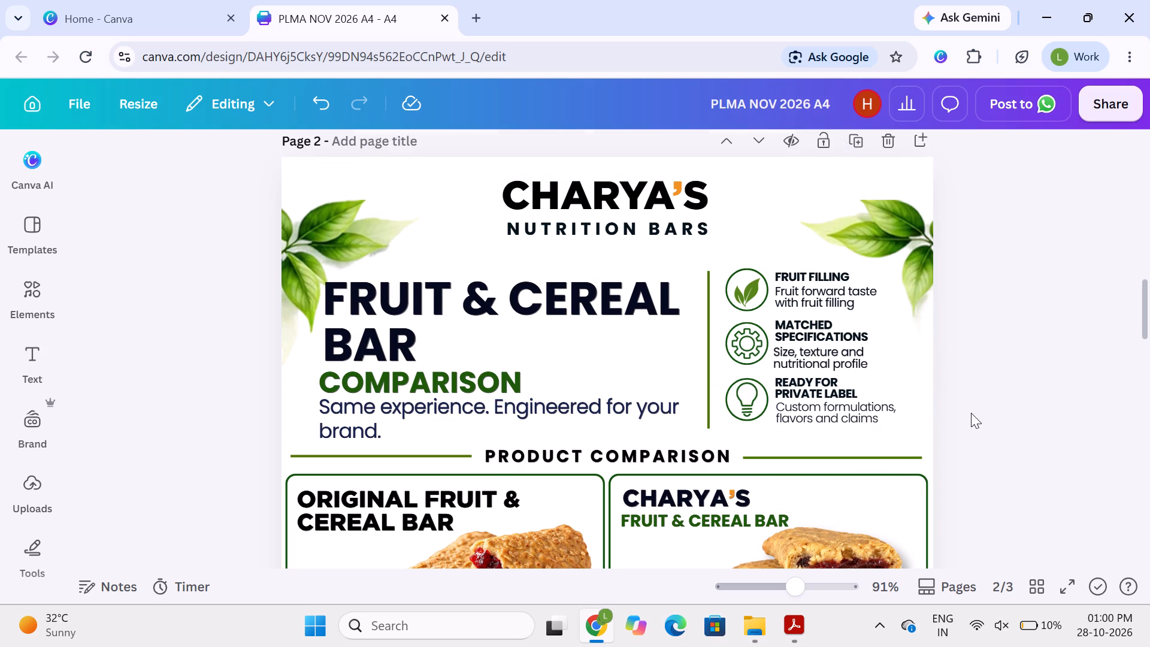
pyautogui.scroll(-7, 971, 413)
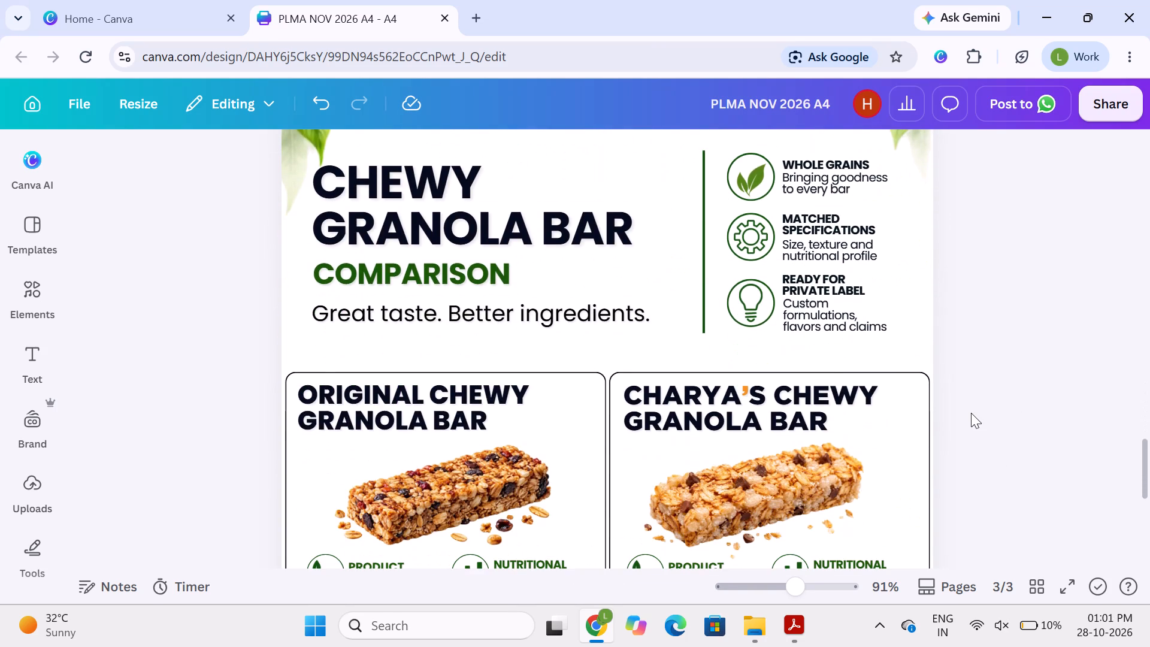
pyautogui.scroll(3, 971, 413)
pyautogui.scroll(-1, 971, 413)
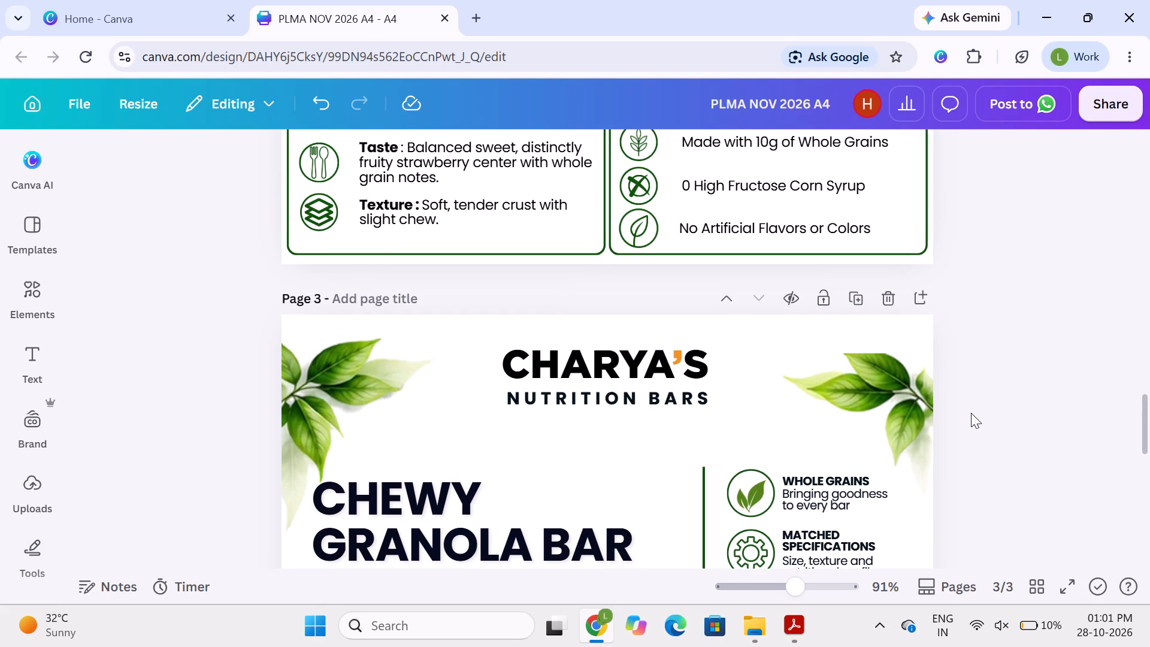
pyautogui.scroll(-1, 971, 413)
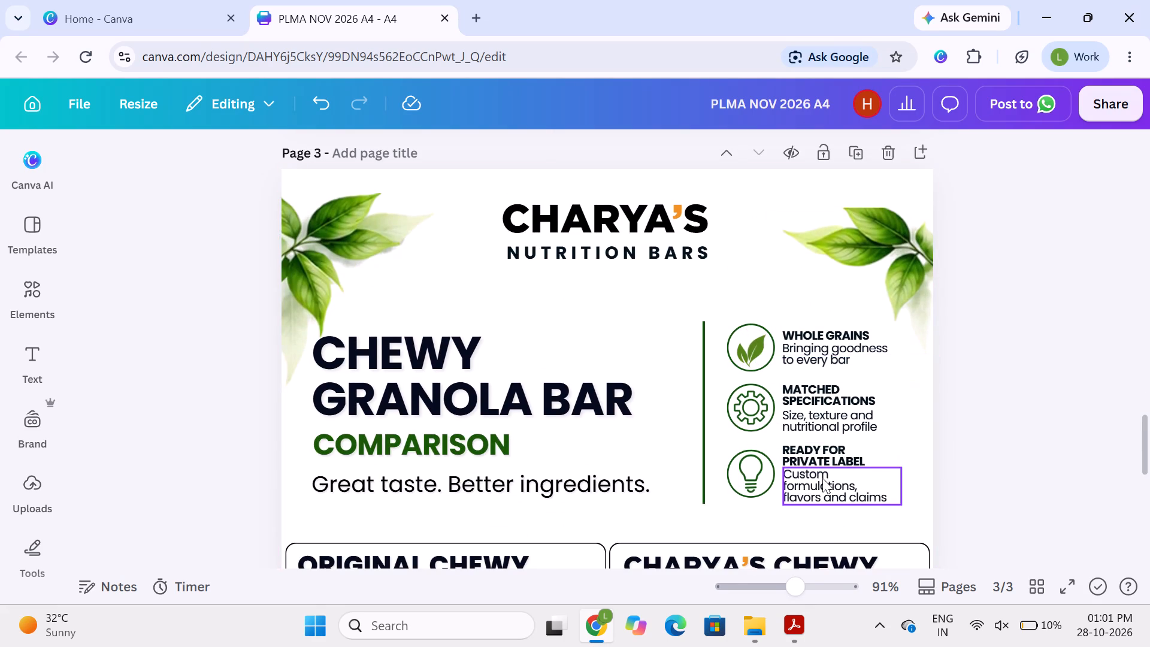
pyautogui.click(822, 478)
pyautogui.moveTo(905, 489); pyautogui.dragTo(923, 490)
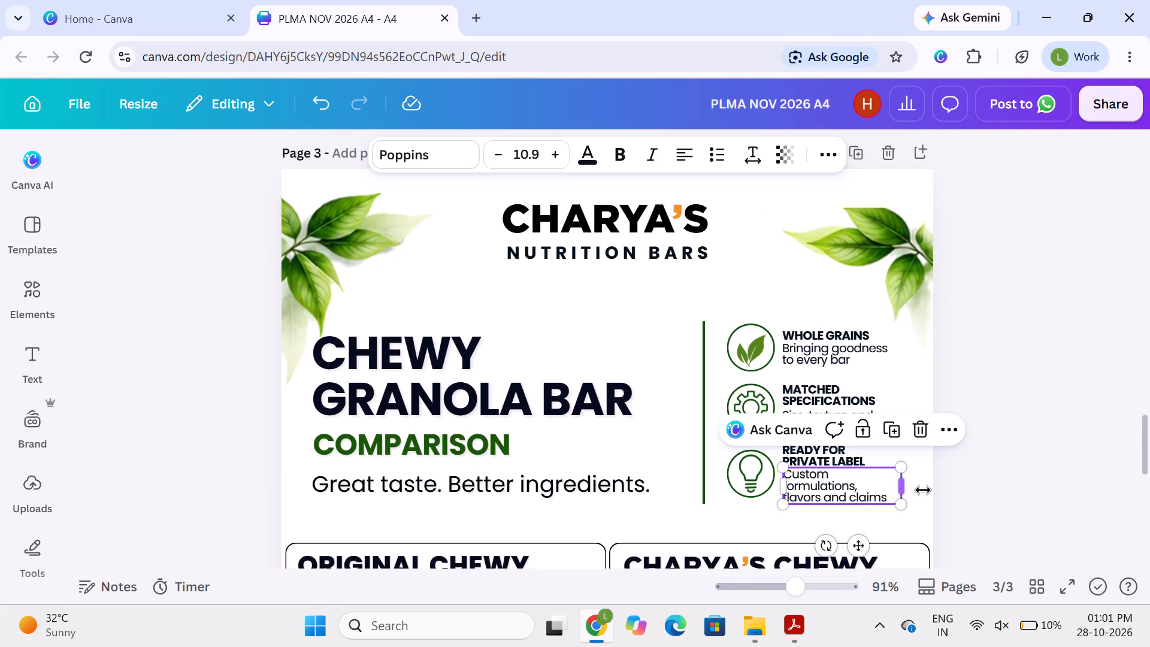
pyautogui.moveTo(923, 490); pyautogui.dragTo(913, 488)
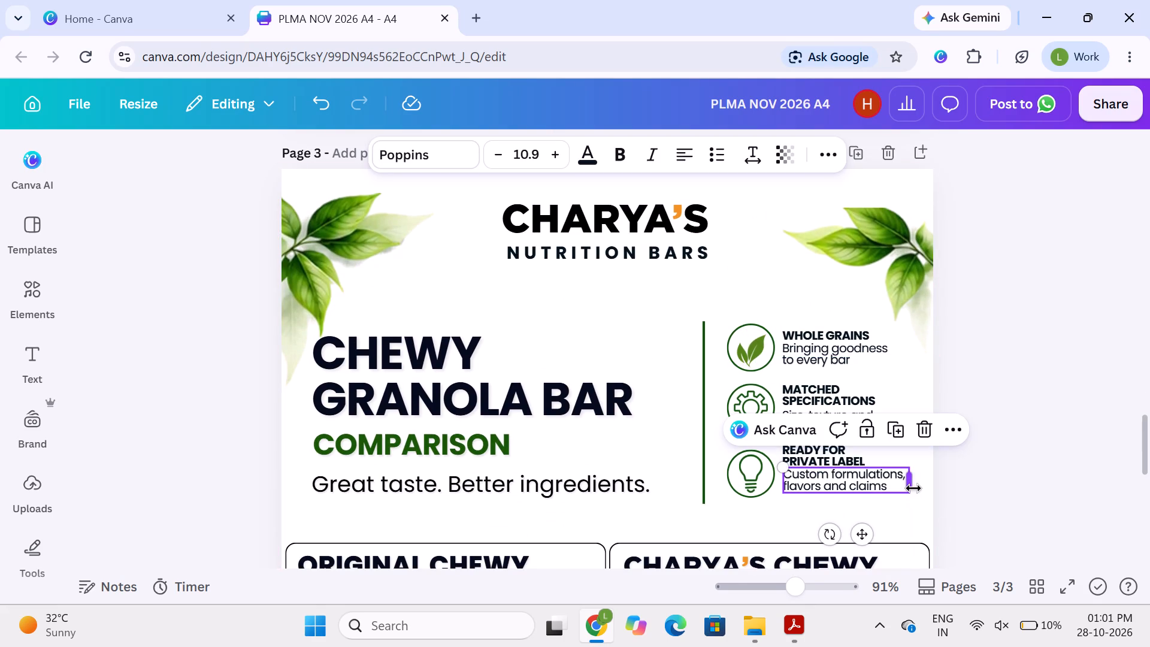
pyautogui.click(985, 472)
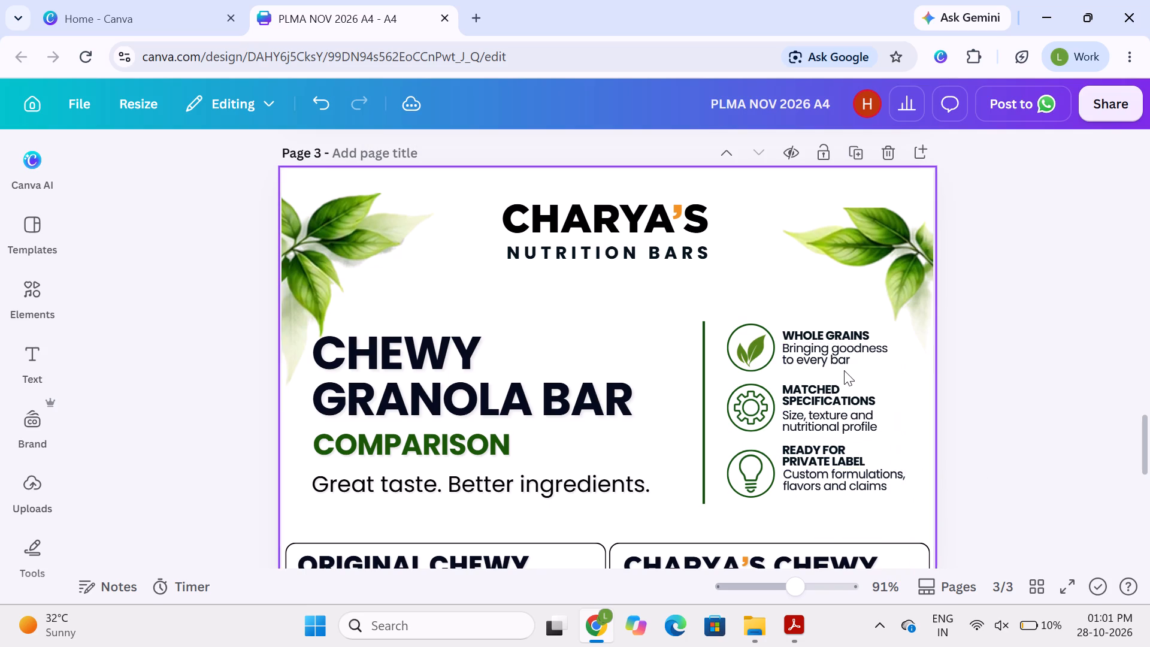
# Widen the grouped READY FOR PRIVATE LABEL text on page 1 so its description wraps onto two lines.
pyautogui.scroll(9, 844, 370)
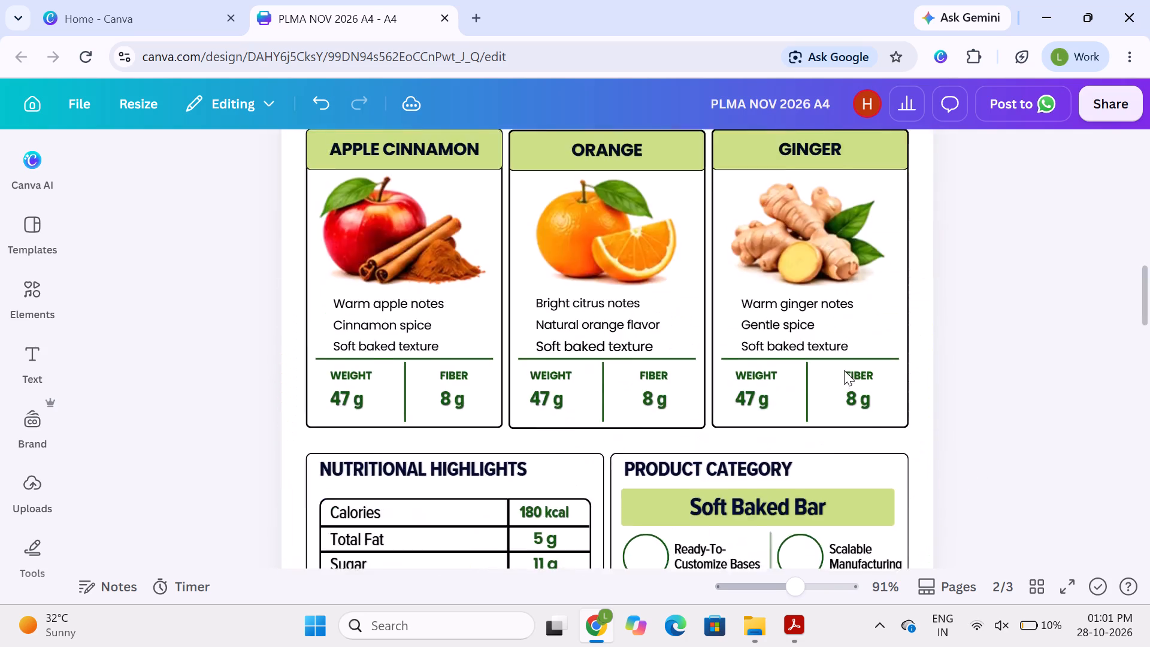
pyautogui.scroll(1, 844, 370)
pyautogui.click(840, 521)
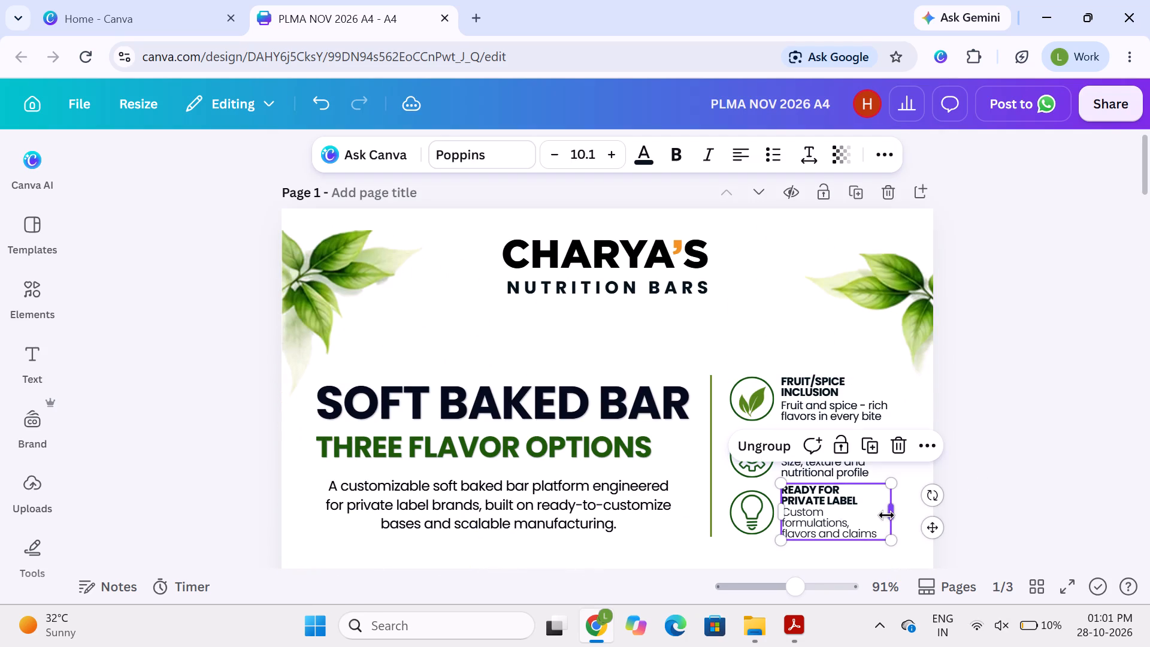
pyautogui.moveTo(887, 514); pyautogui.dragTo(910, 514)
pyautogui.click(1034, 496)
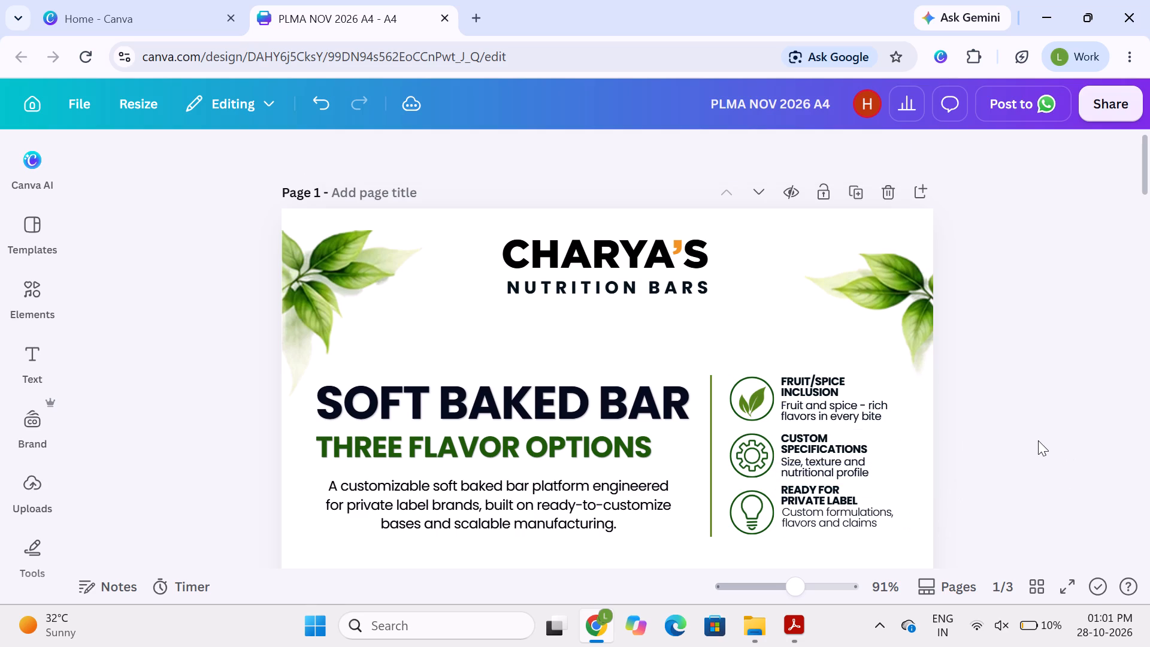
# Ungroup the CUSTOM SPECIFICATIONS heading and description on page 1 and check that each can be selected separately.
pyautogui.click(845, 467)
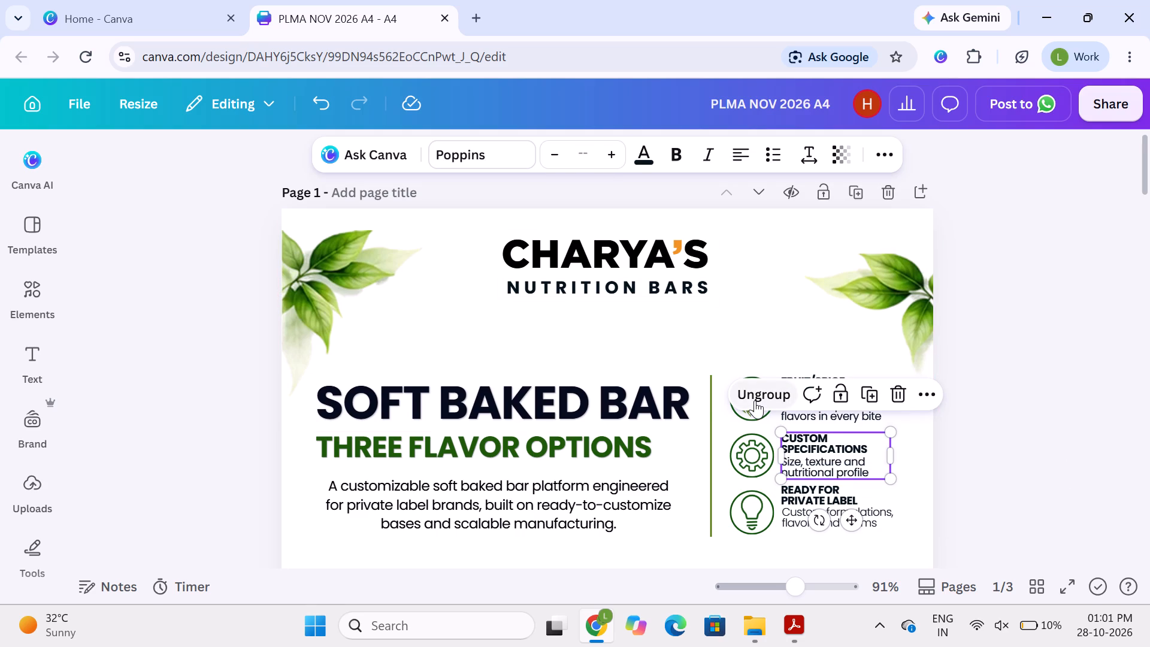
pyautogui.click(755, 400)
pyautogui.click(1031, 442)
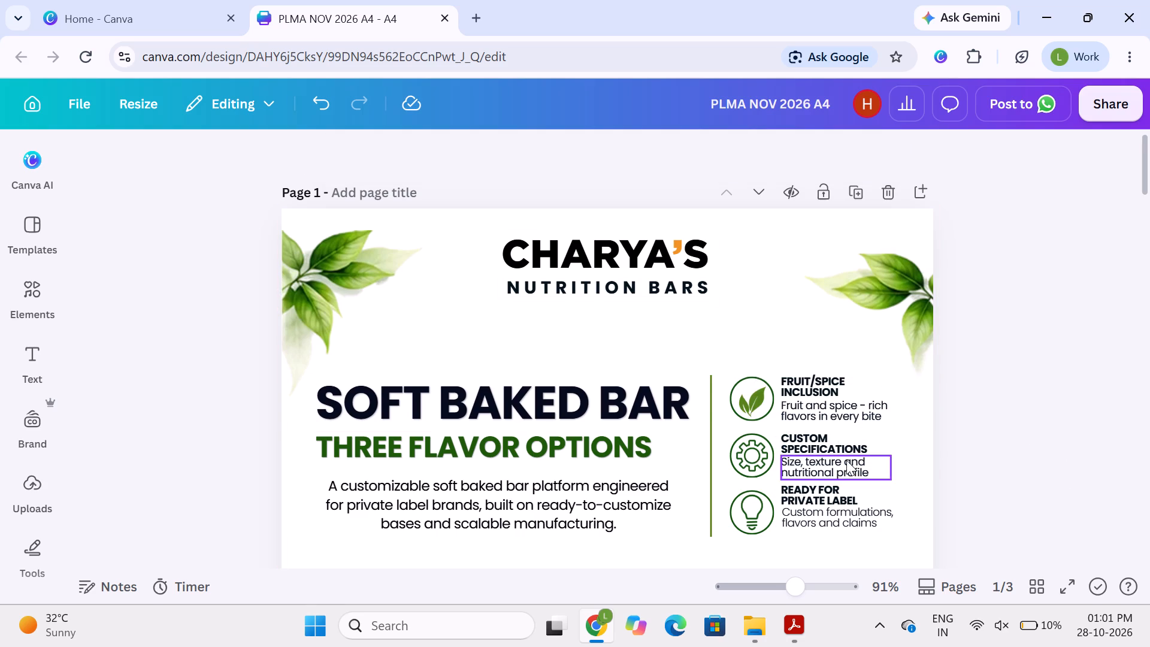
pyautogui.click(829, 448)
pyautogui.click(832, 473)
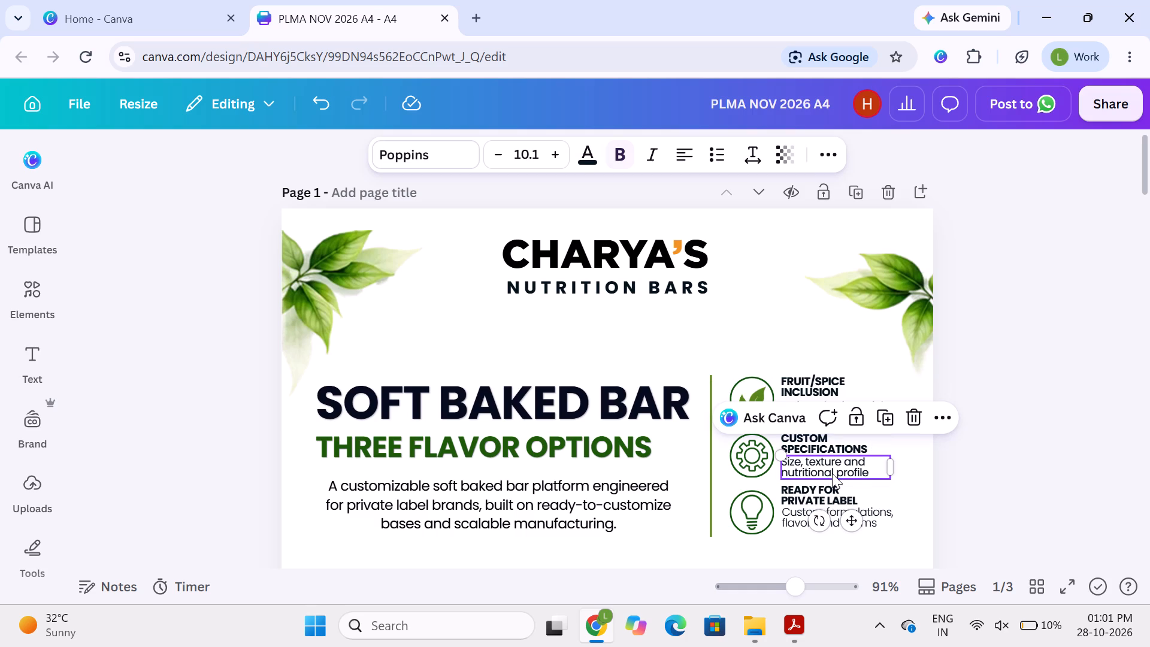
pyautogui.click(1033, 459)
# Ungroup the READY FOR PRIVATE LABEL heading and description on page 1 and check each text box separately.
pyautogui.hscroll(-1, 1033, 459)
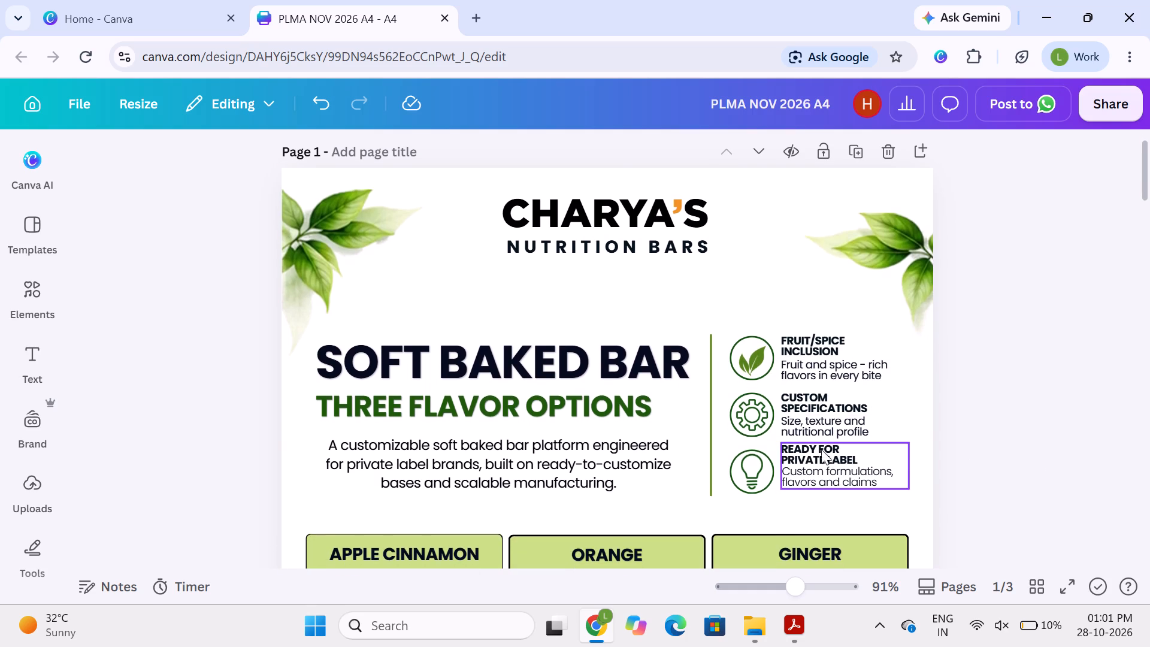
pyautogui.click(815, 446)
pyautogui.click(776, 401)
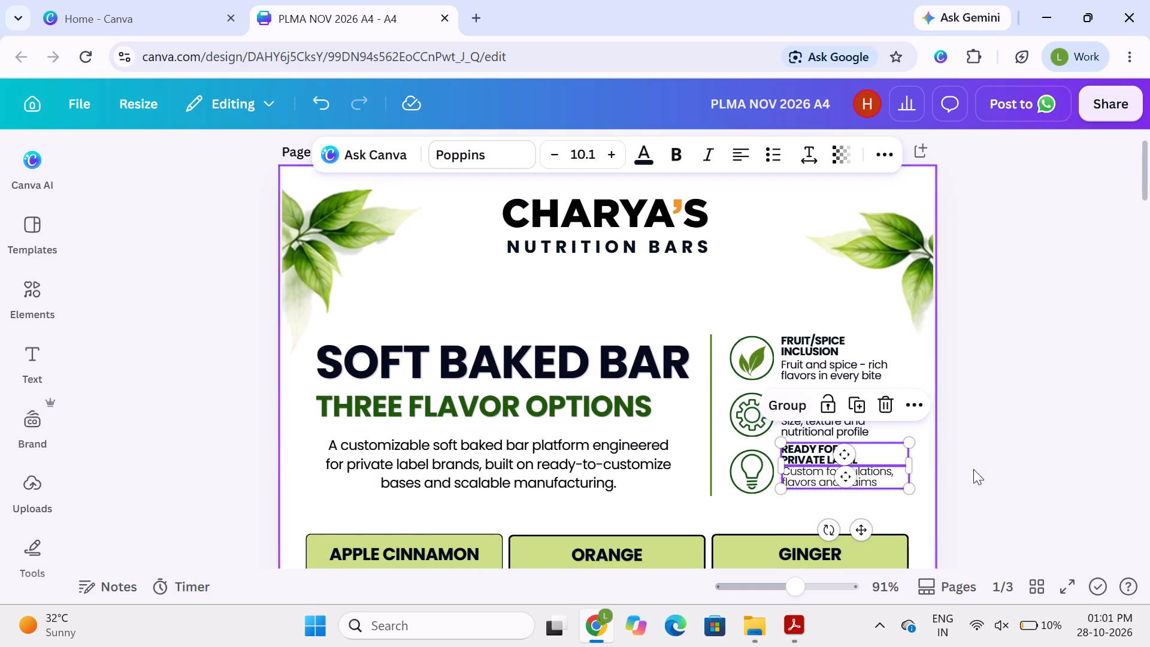
pyautogui.click(995, 472)
pyautogui.click(830, 463)
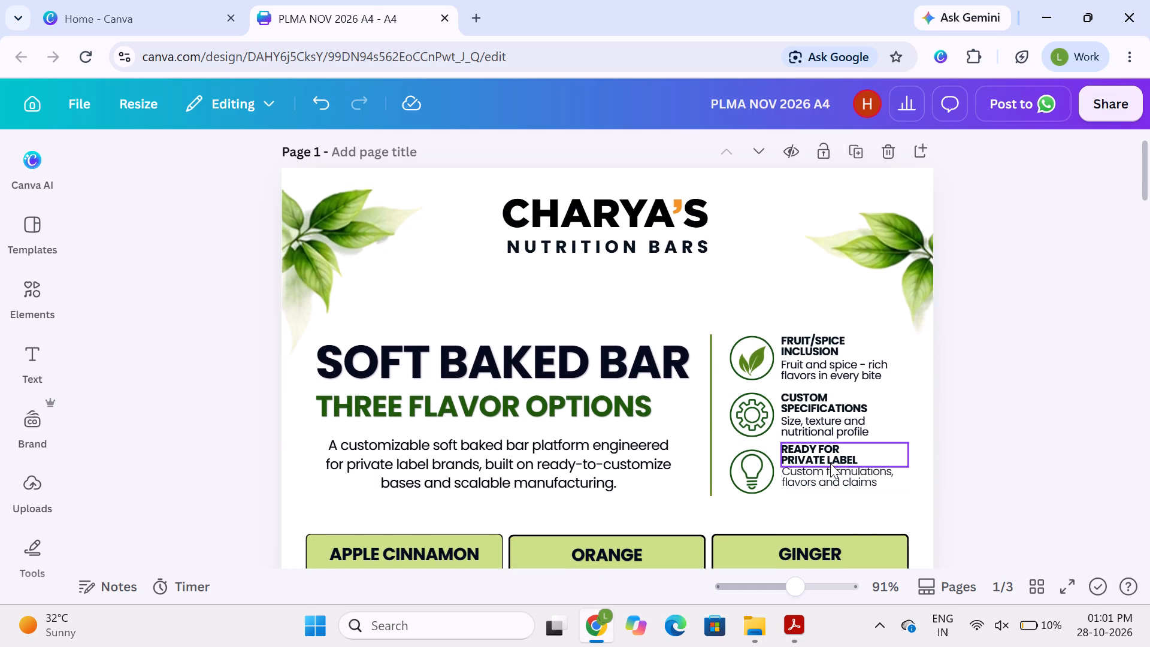
pyautogui.click(839, 490)
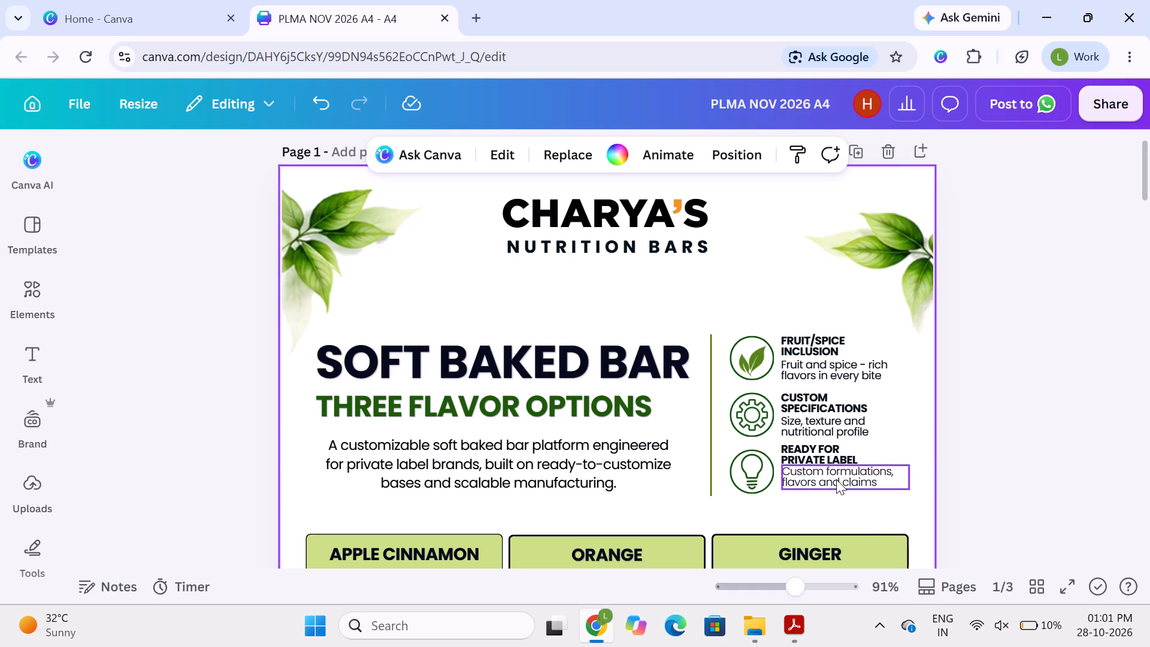
pyautogui.click(835, 478)
# Ungroup the FRUIT/SPICE INCLUSION heading and description on page 1 and check each text box separately.
pyautogui.click(803, 360)
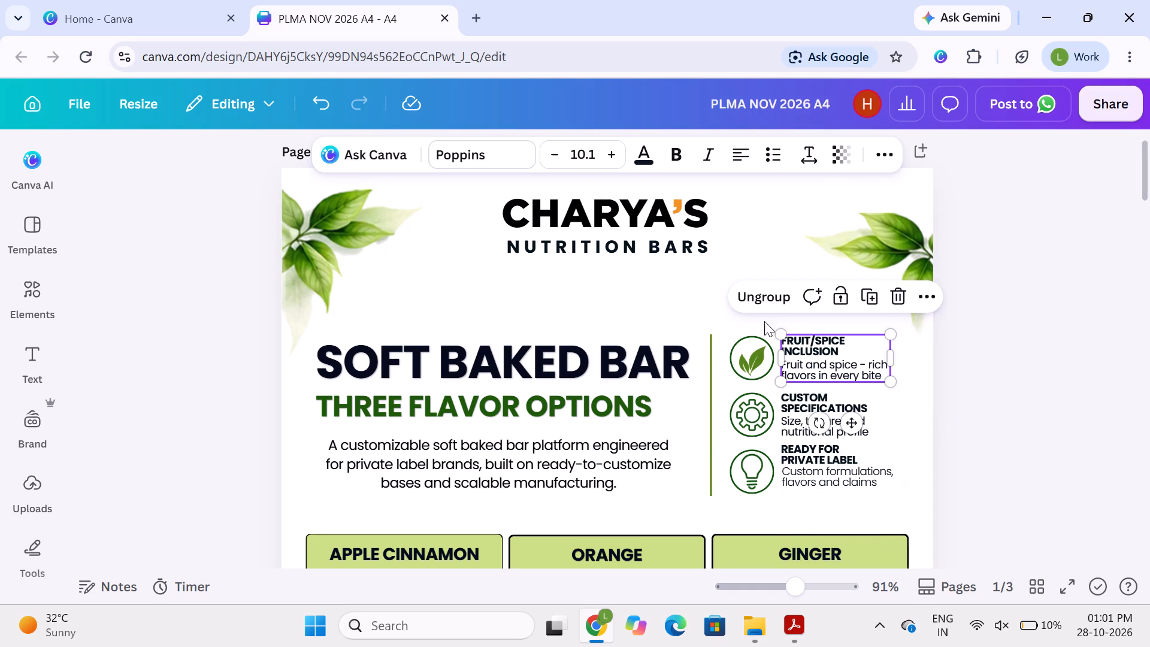
pyautogui.click(750, 304)
pyautogui.click(1027, 376)
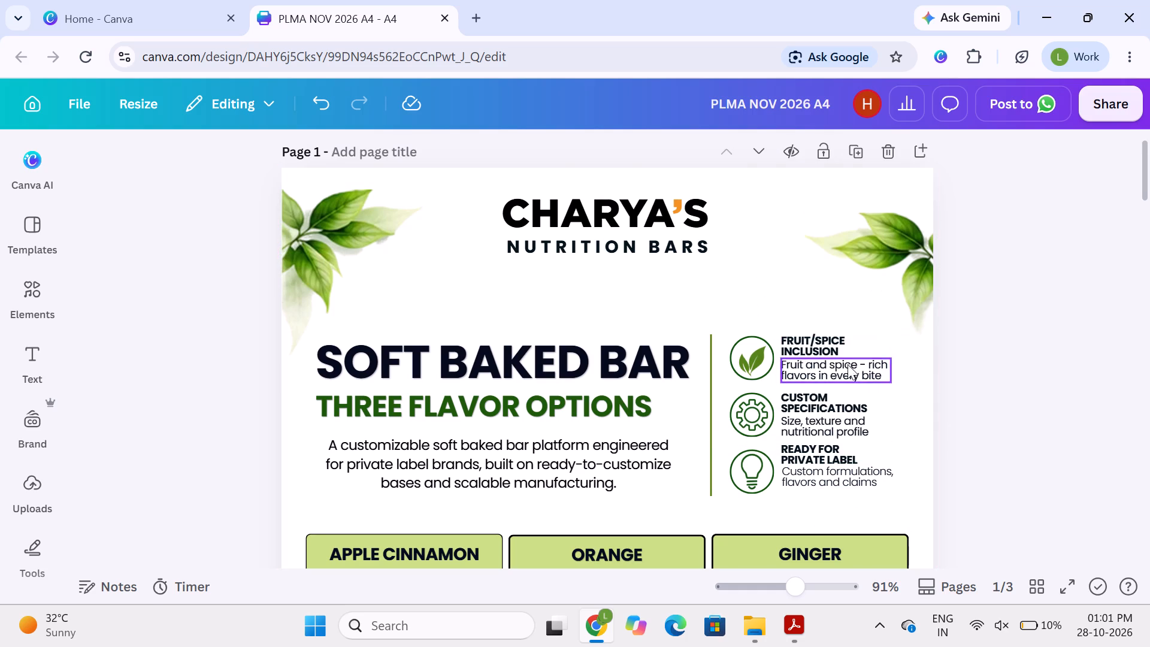
pyautogui.click(818, 343)
pyautogui.click(824, 367)
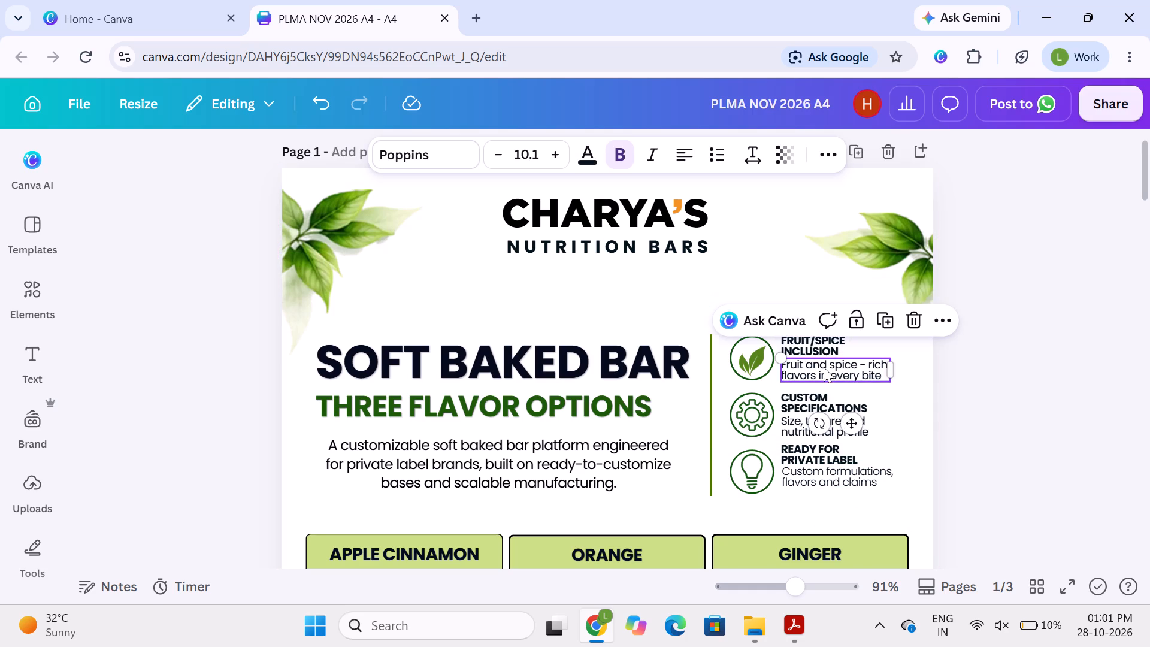
pyautogui.click(989, 370)
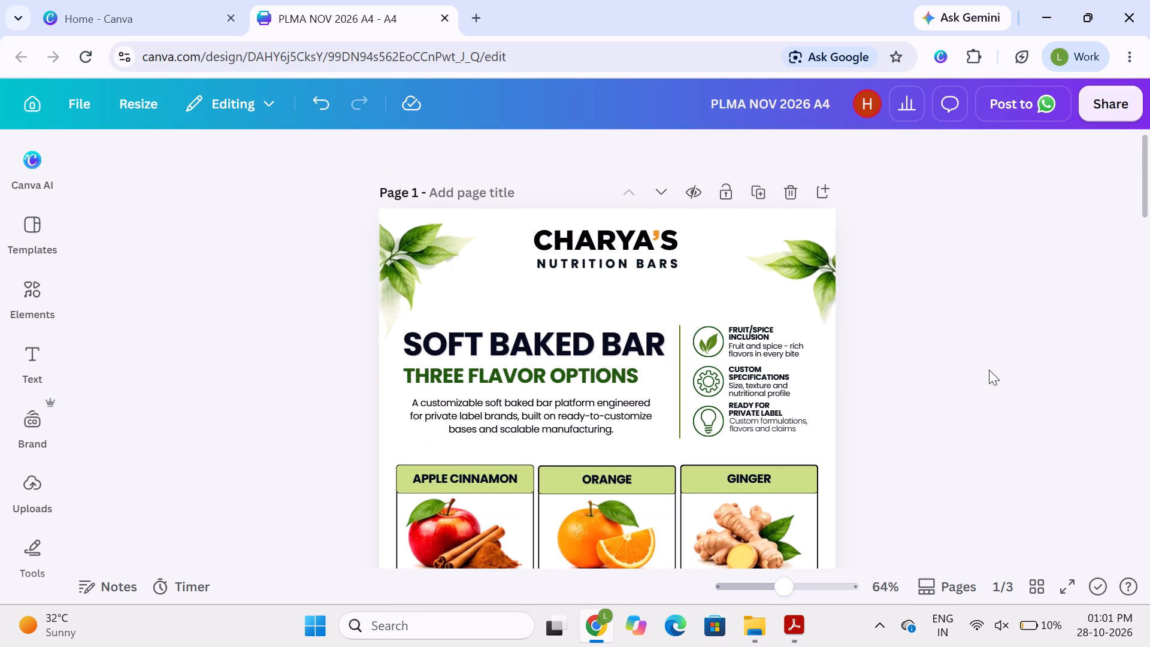
# Review all three pages for remaining inconsistencies in wording, text styling and layout.
pyautogui.scroll(-5, 989, 370)
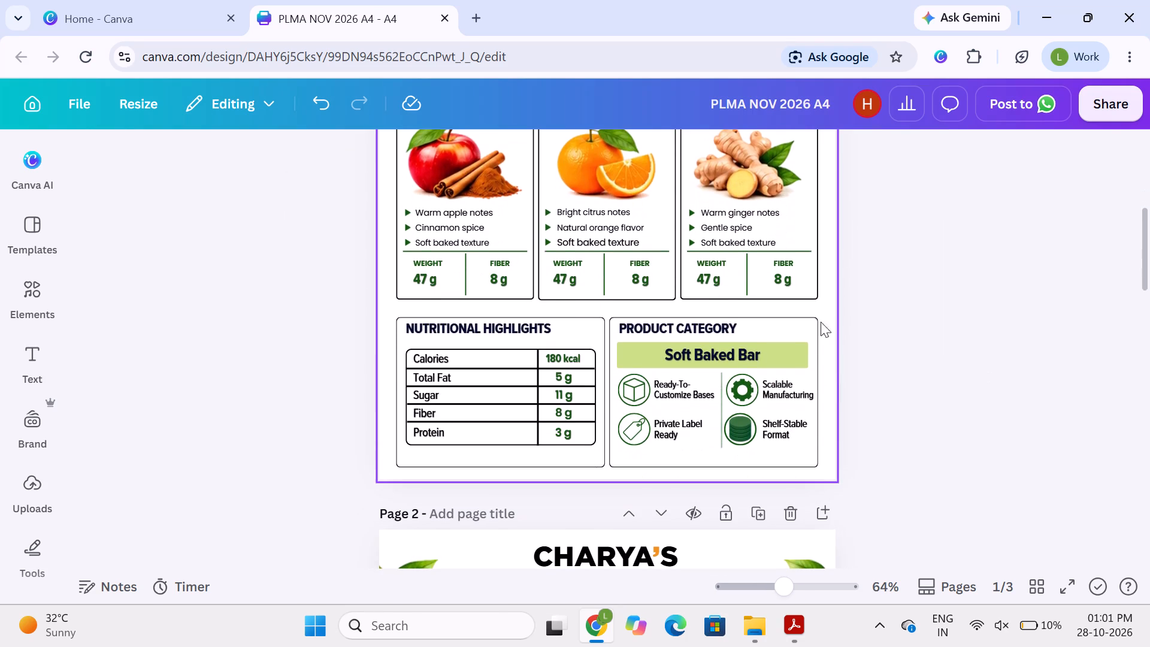
pyautogui.scroll(-3, 829, 392)
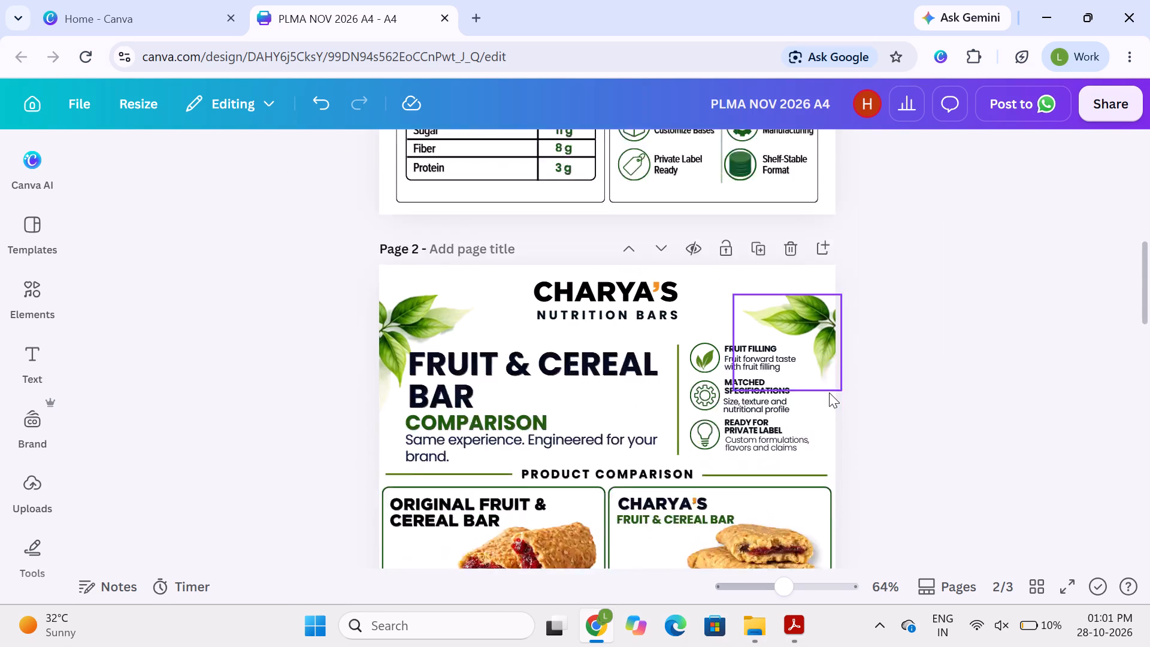
pyautogui.scroll(-2, 829, 392)
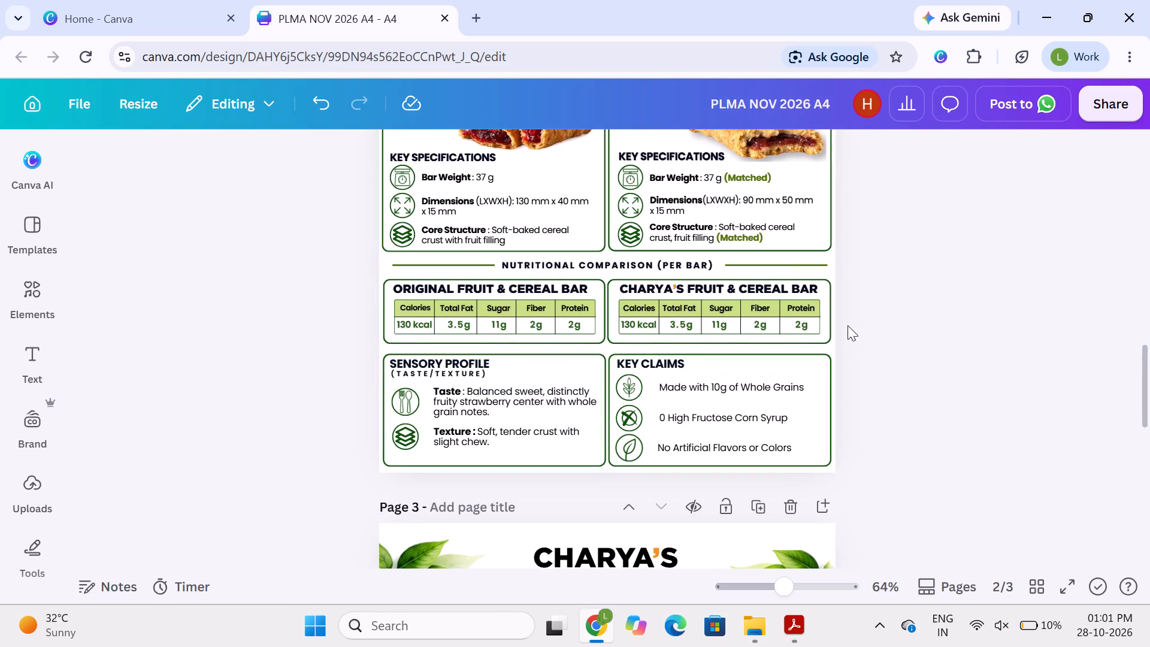
pyautogui.scroll(-2, 907, 356)
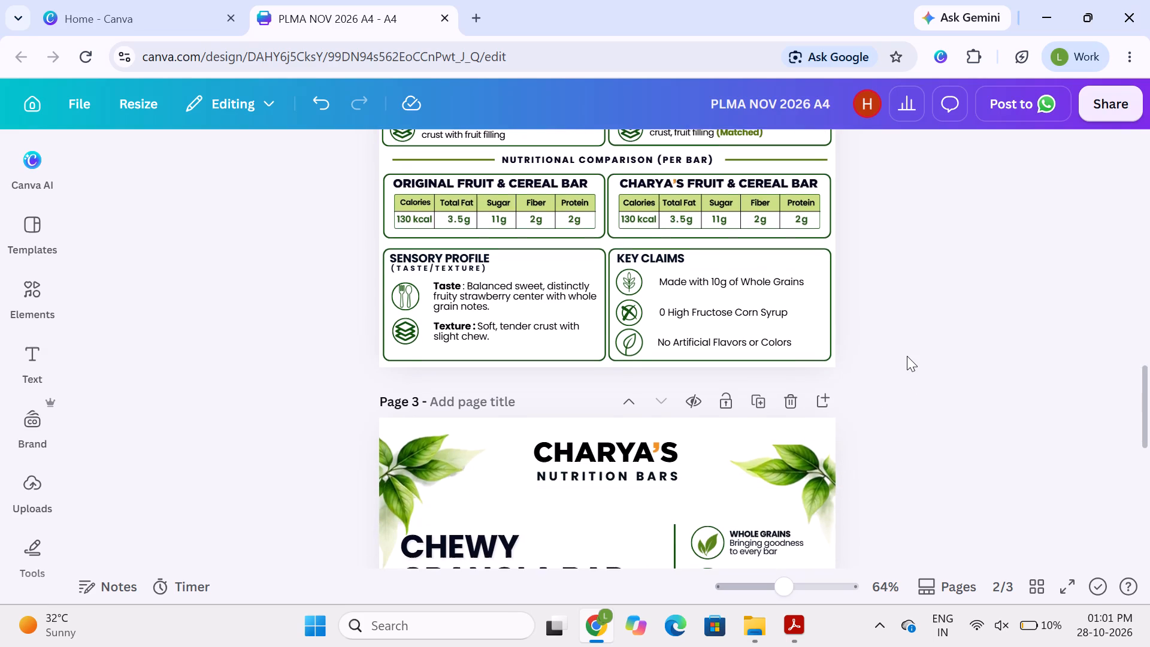
pyautogui.scroll(-5, 907, 356)
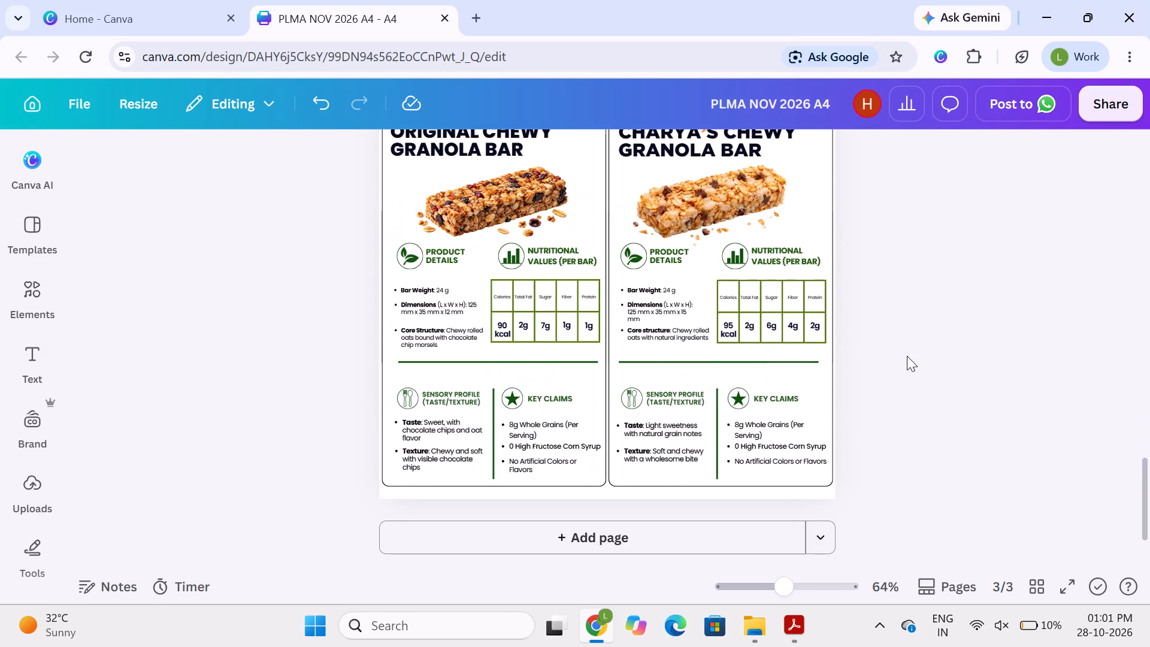
pyautogui.scroll(6, 907, 356)
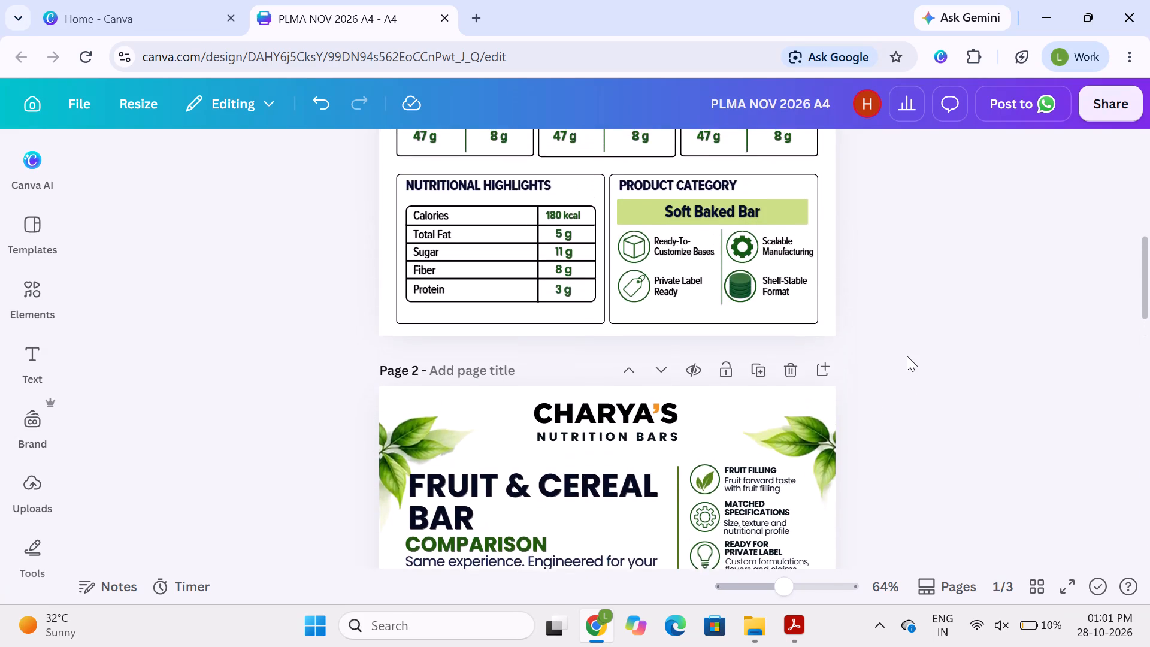
pyautogui.scroll(-4, 907, 356)
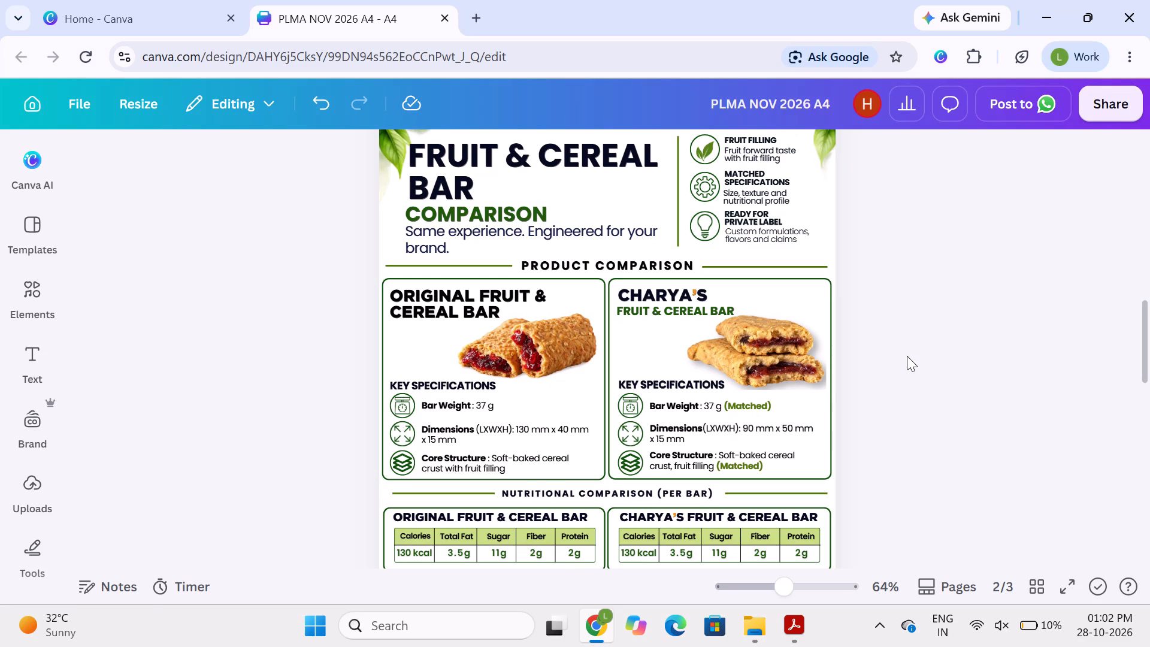
pyautogui.scroll(-3, 907, 356)
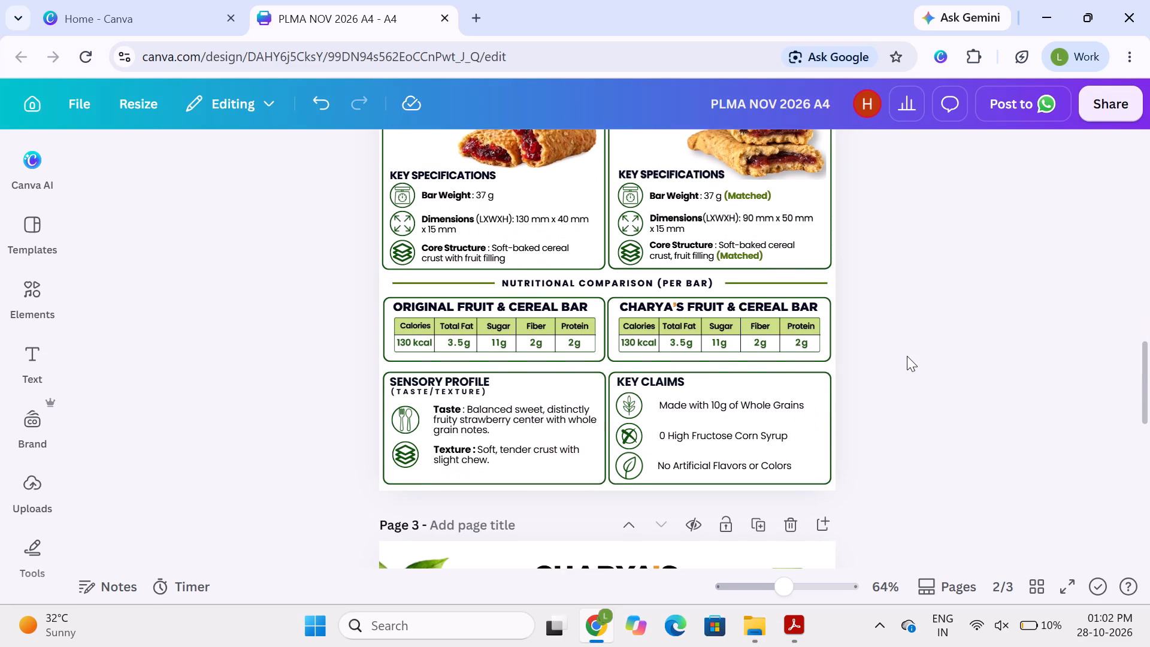
pyautogui.scroll(-6, 907, 356)
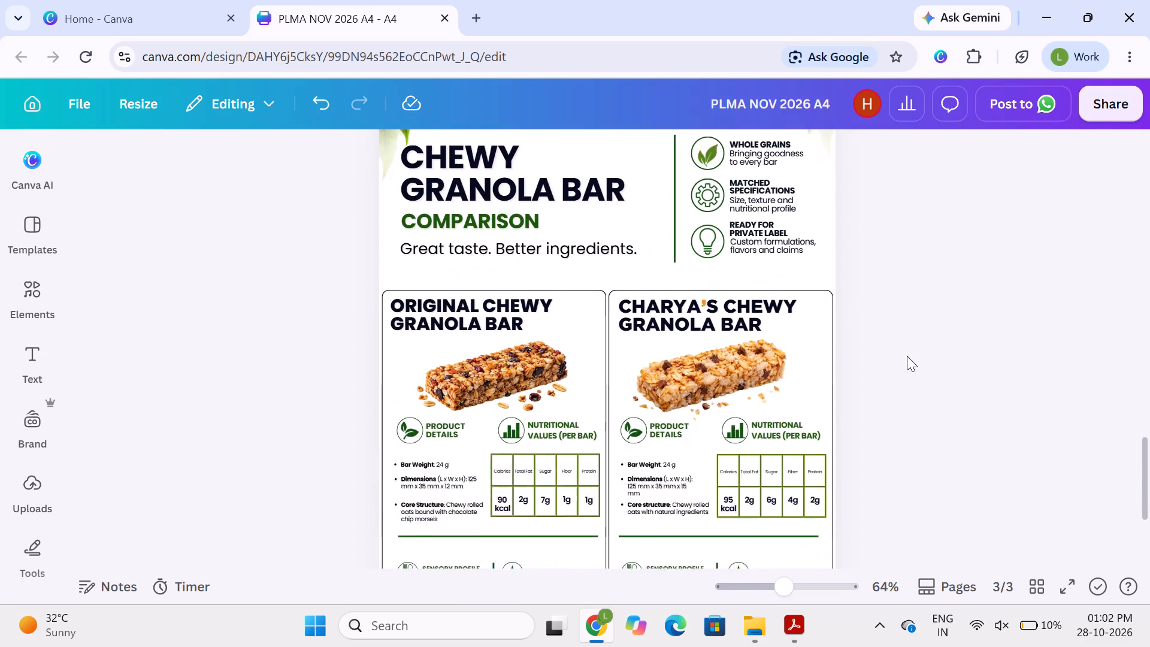
pyautogui.scroll(-1, 907, 356)
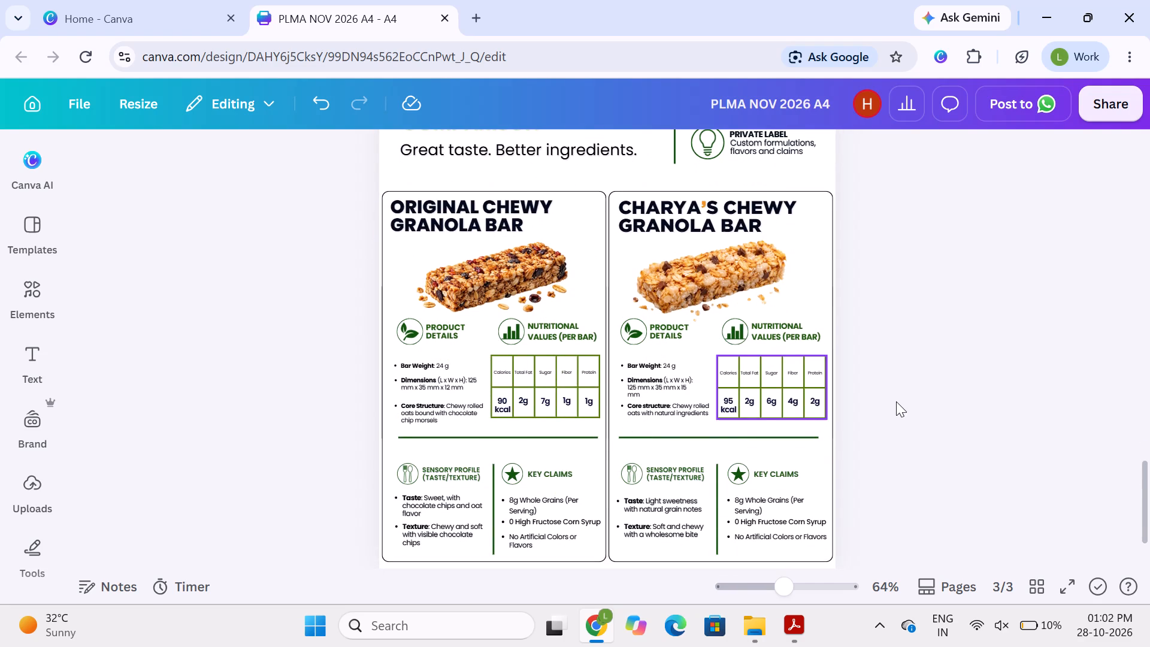
pyautogui.click(896, 401)
pyautogui.scroll(5, 668, 396)
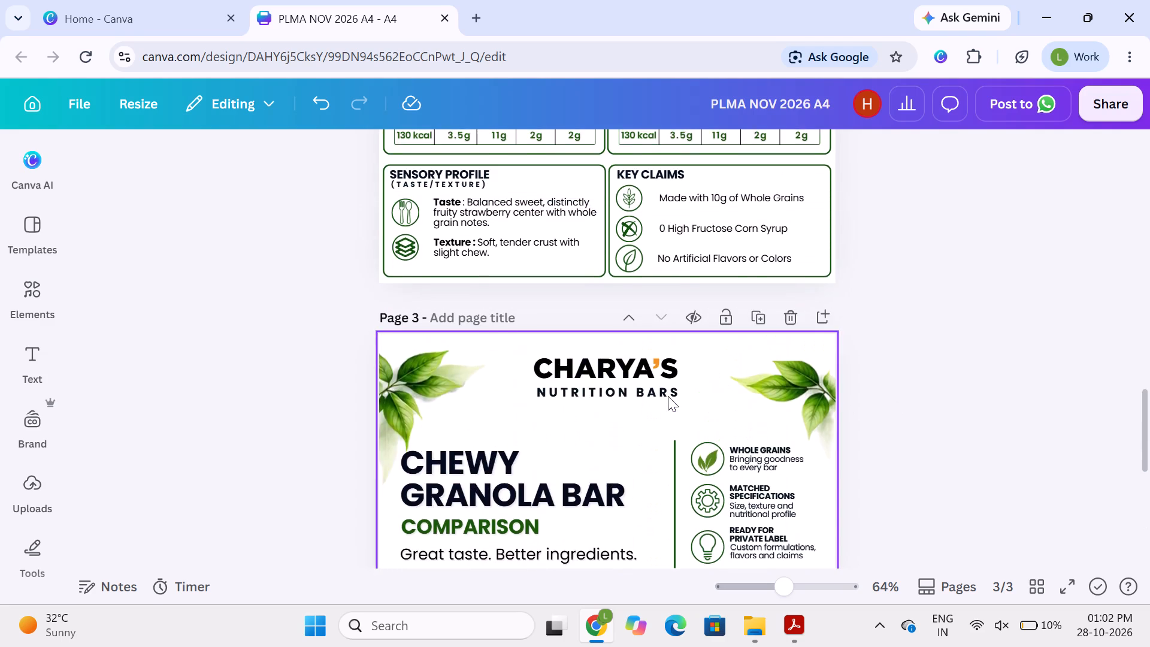
pyautogui.scroll(1, 661, 435)
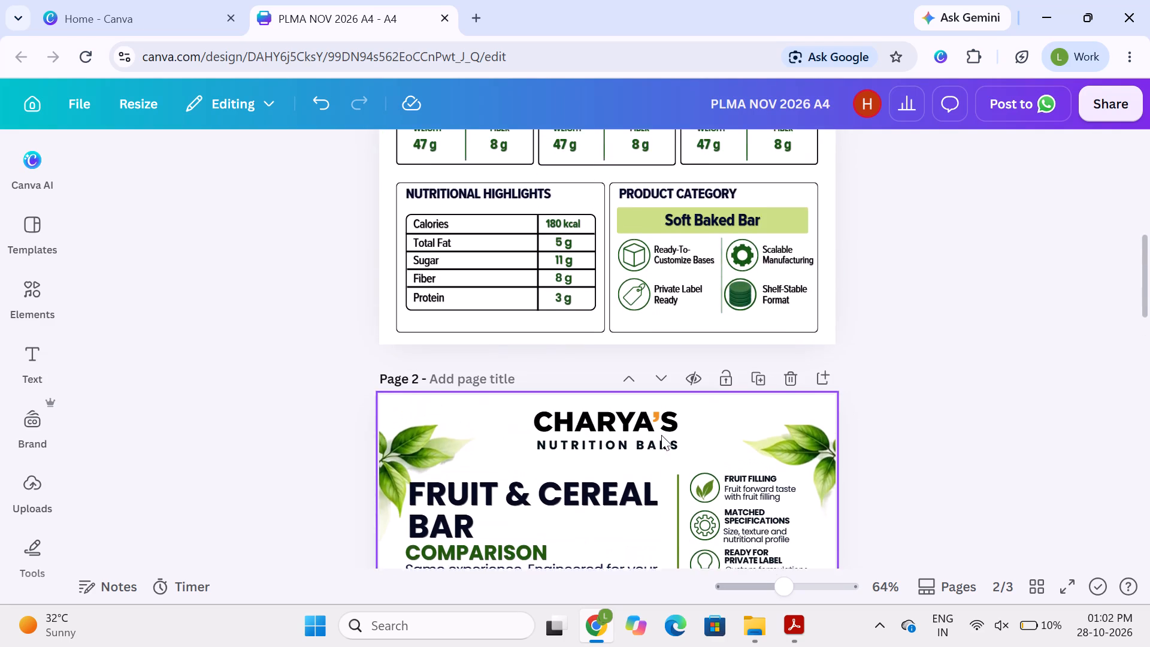
pyautogui.scroll(2, 661, 435)
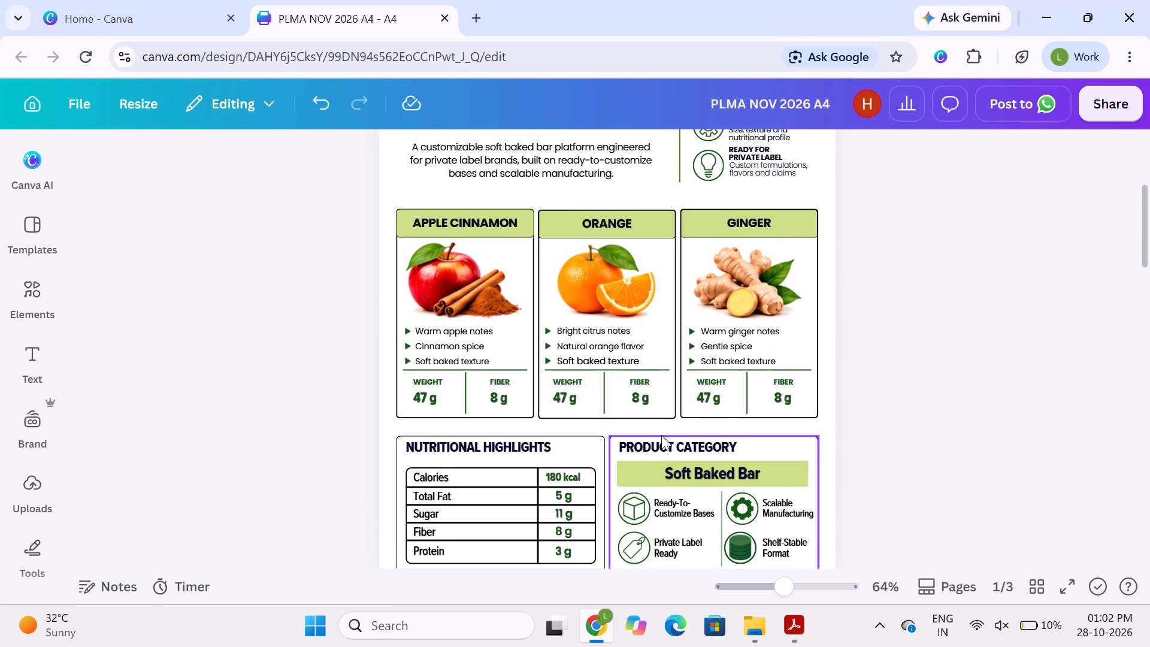
pyautogui.scroll(4, 645, 238)
# Change the Dimensions label in the Original Fruit & Cereal Bar specifications on page 2 to "(LxWxH)" with lowercase x's.
pyautogui.scroll(-5, 645, 238)
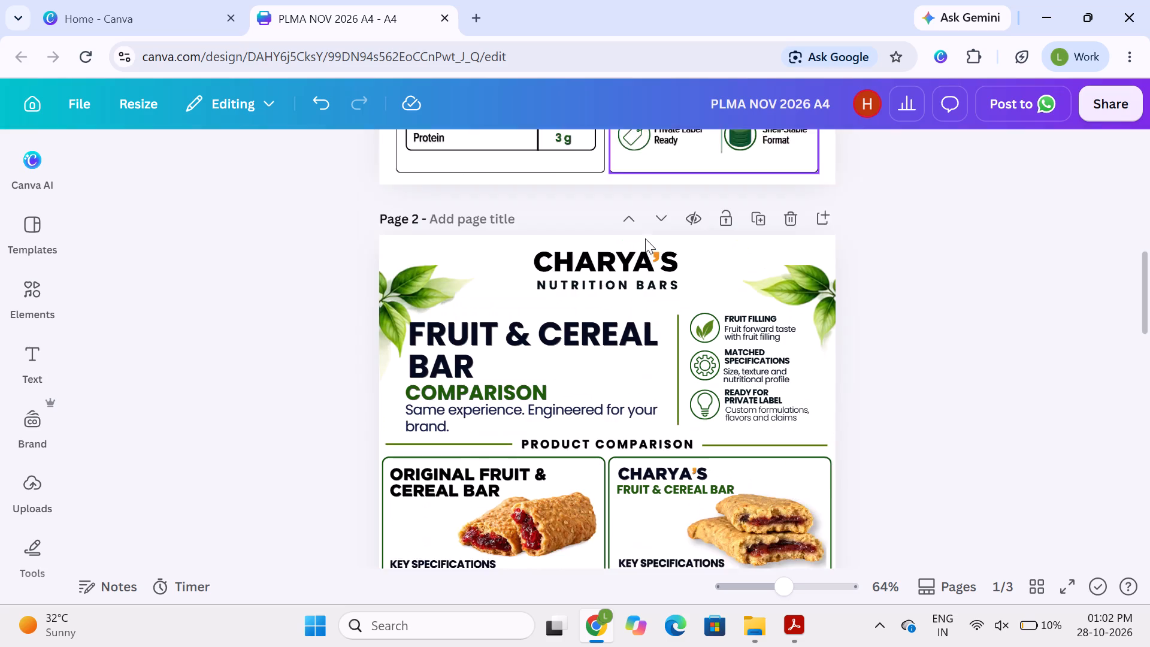
pyautogui.scroll(-1, 645, 238)
pyautogui.scroll(-1, 711, 385)
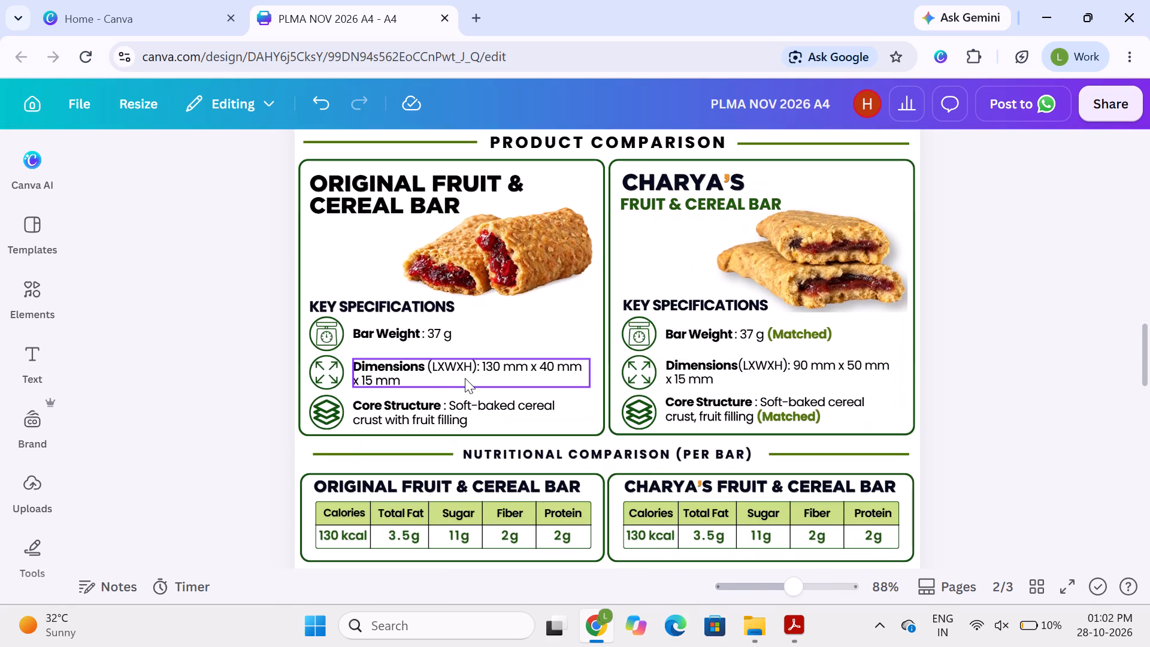
pyautogui.doubleClick(455, 374)
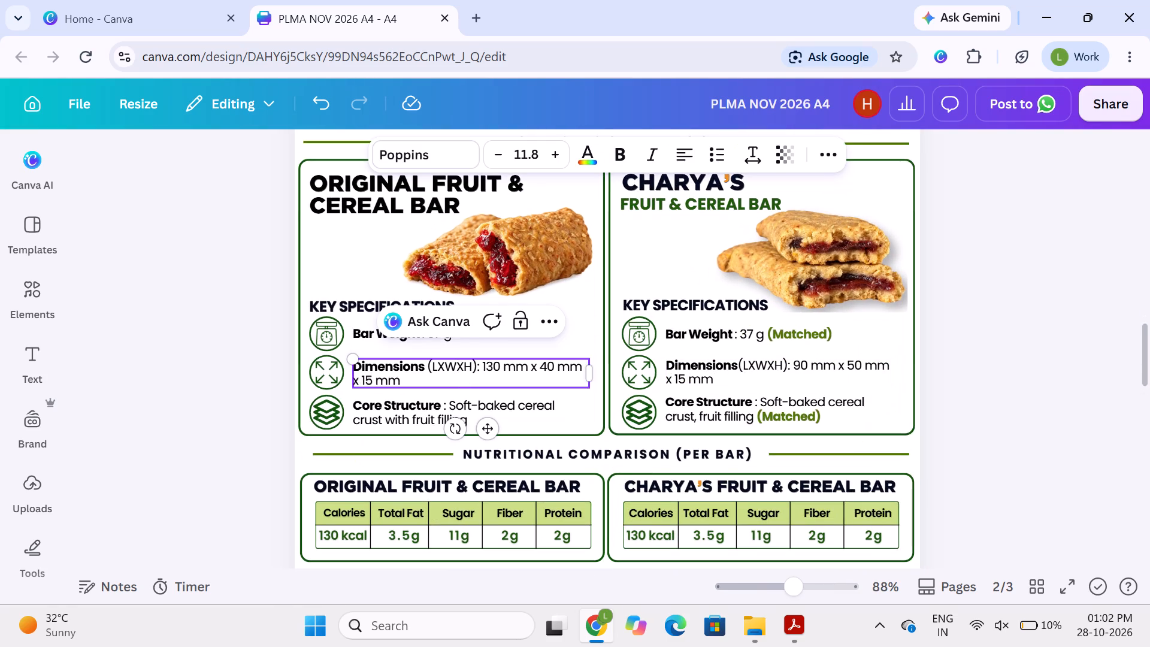
pyautogui.press('Right')
pyautogui.press('BackSpace')
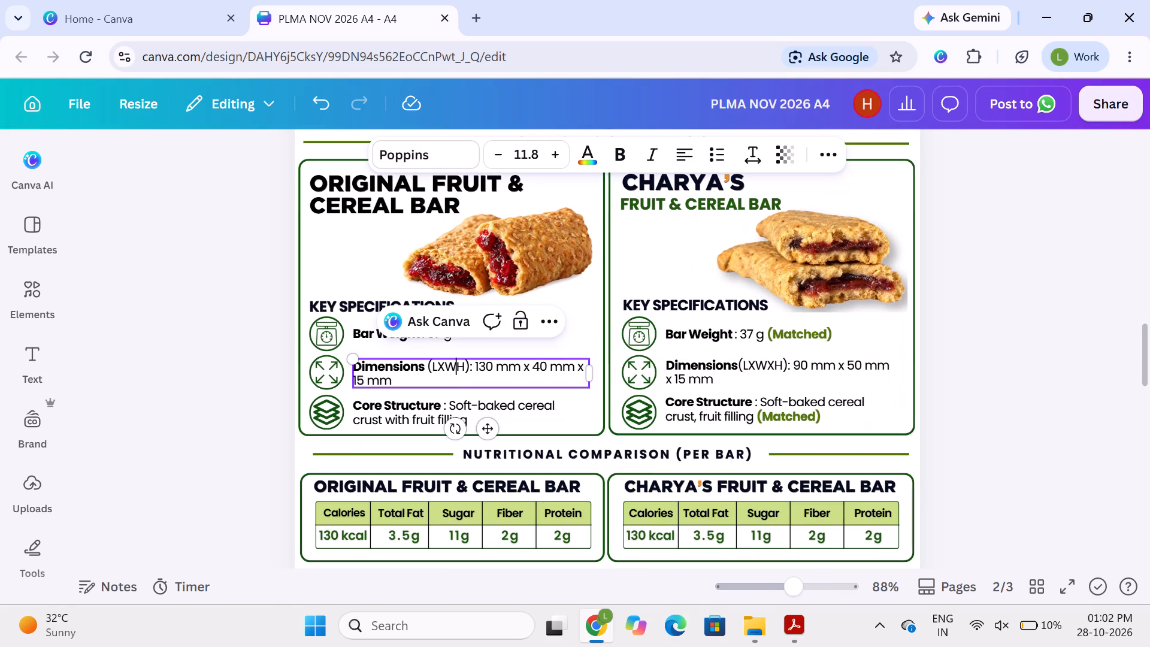
pyautogui.press('x')
pyautogui.click(440, 366)
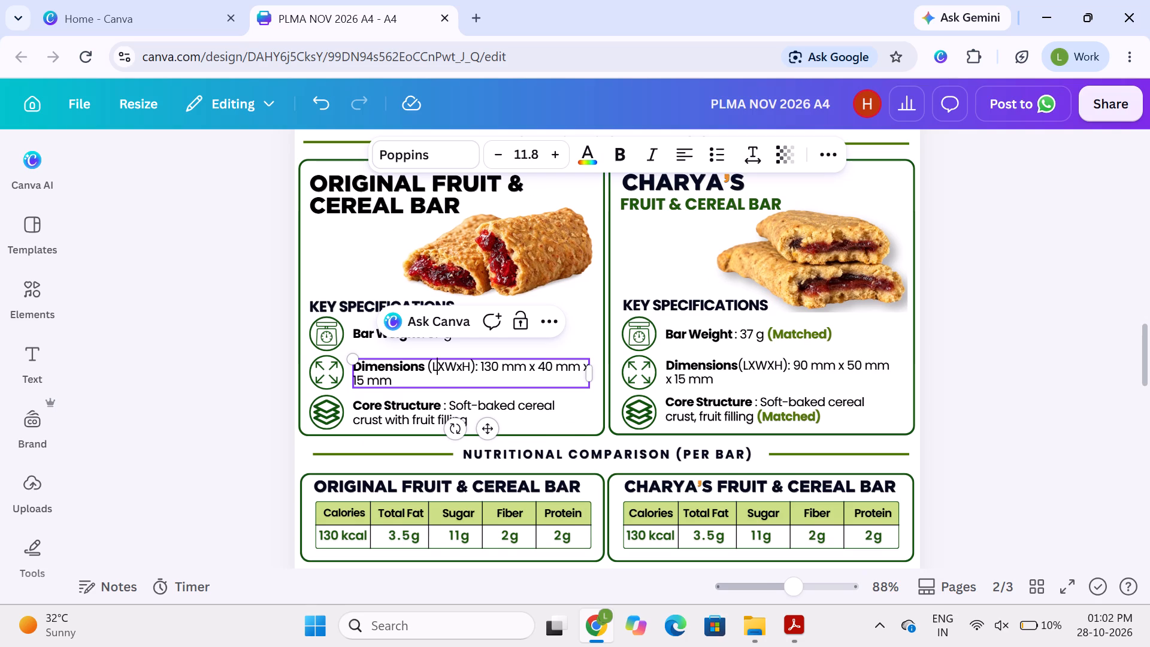
pyautogui.press('Right')
pyautogui.press('x')
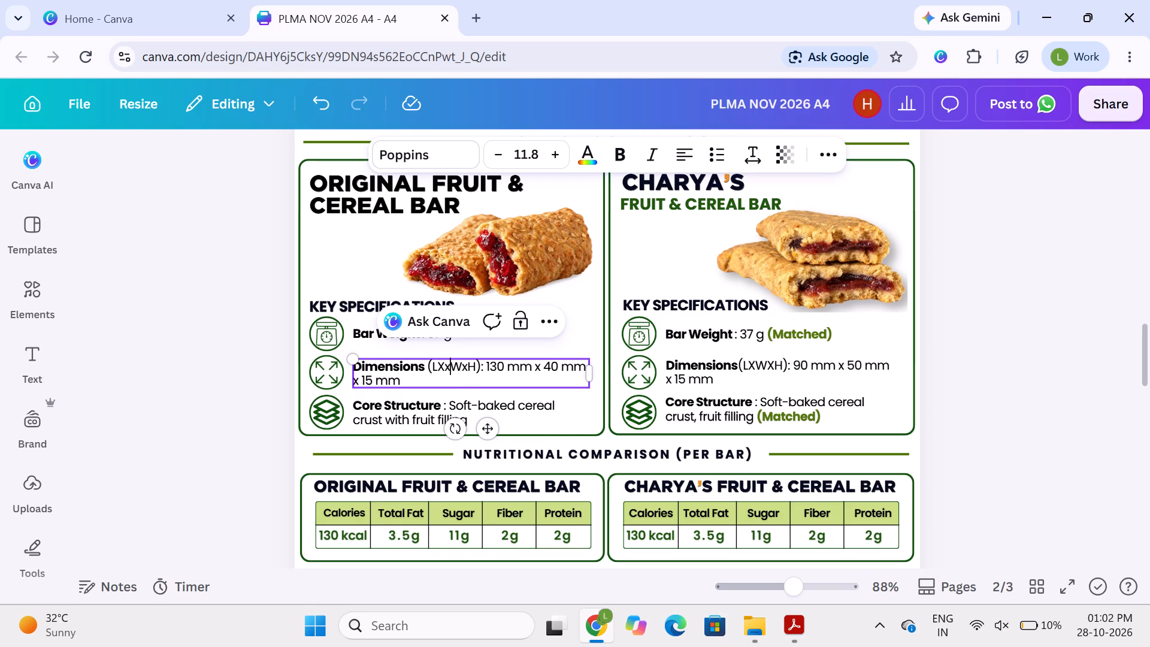
pyautogui.press('BackSpace')
pyautogui.press('BackSpace')
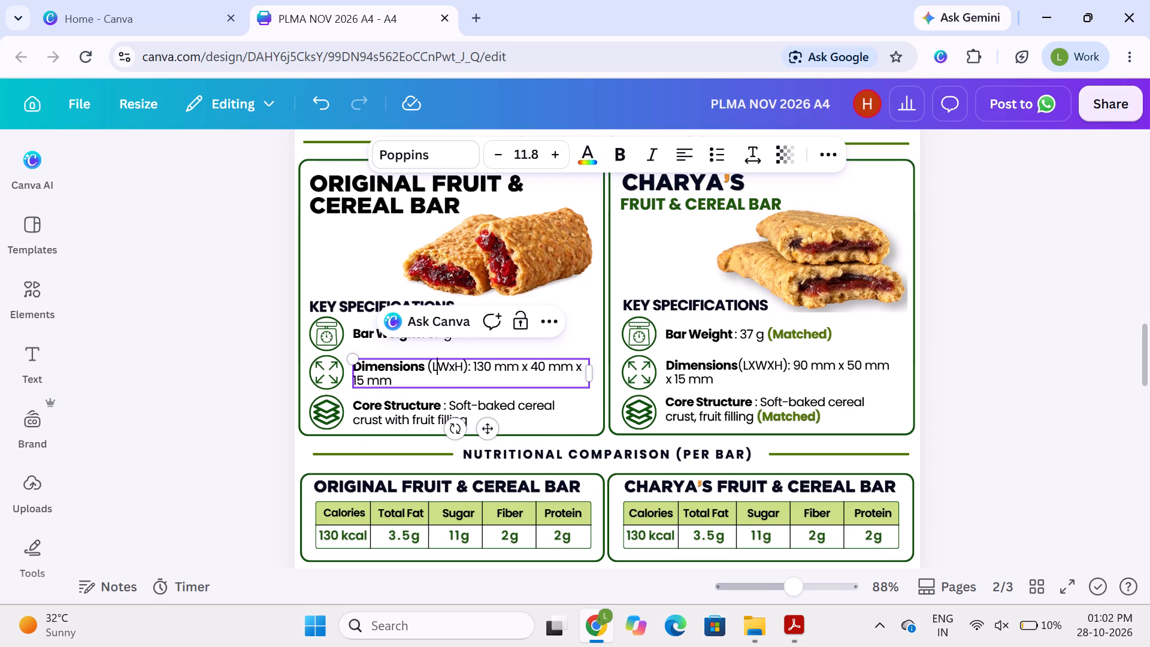
pyautogui.press('x')
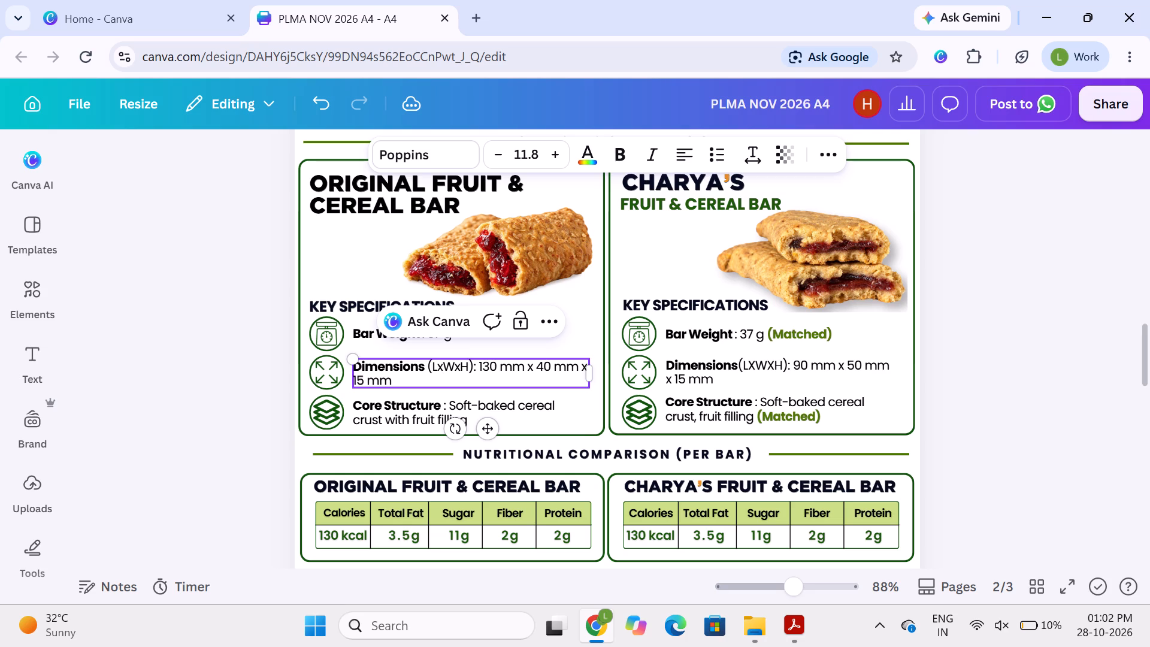
# Add spaces to the Dimensions label in the Original Fruit & Cereal Bar specifications on page 2 so it reads "(L x W x H)".
pyautogui.press('space')
pyautogui.press('Left')
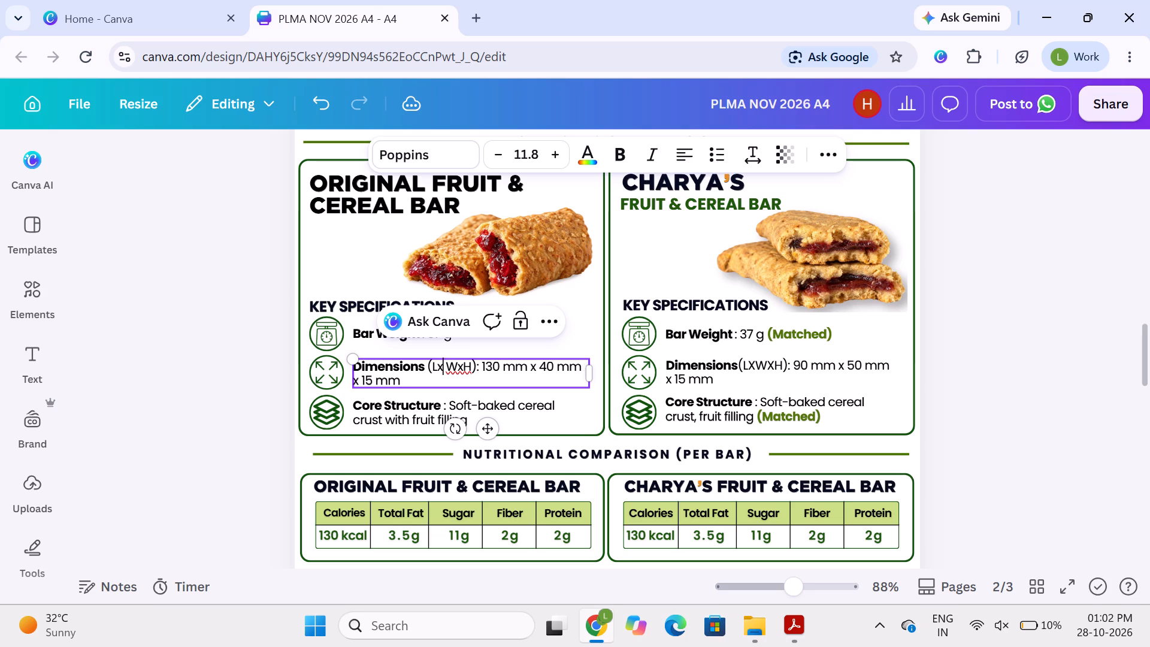
pyautogui.press('Left')
pyautogui.press('space')
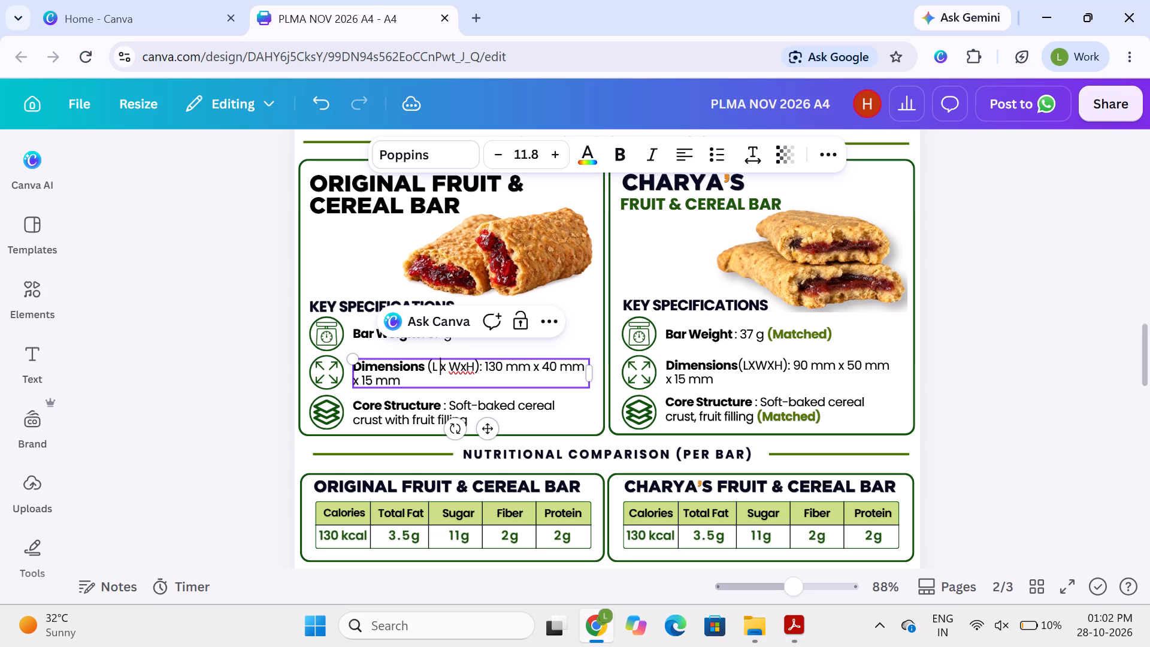
pyautogui.click(457, 367)
pyautogui.press('space')
pyautogui.click(465, 368)
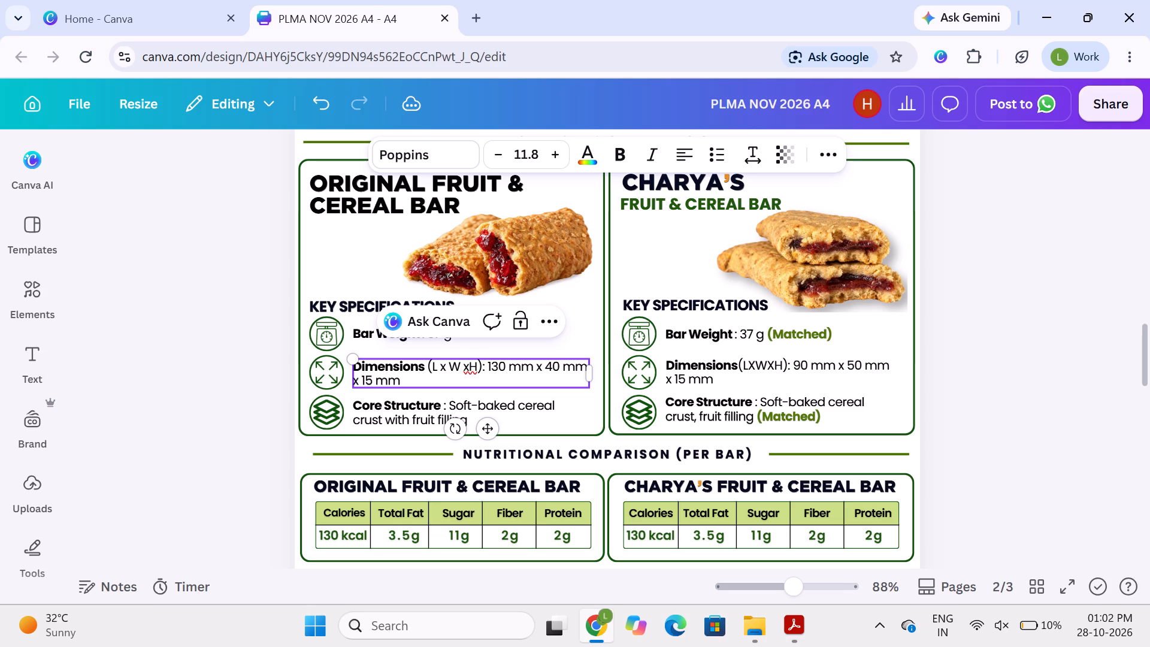
pyautogui.press('Right')
pyautogui.press('space')
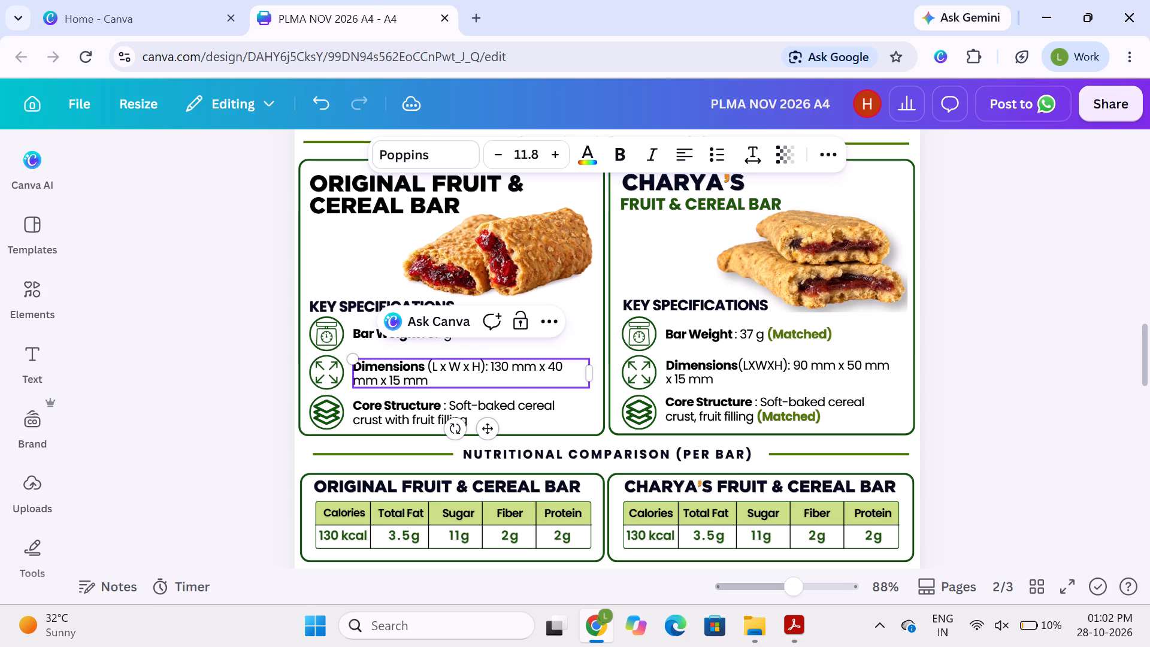
# Change the Dimensions label in Charya's Fruit & Cereal Bar specifications on page 2 to "(L x W x H)" with lowercase, spaced x's.
pyautogui.click(753, 362)
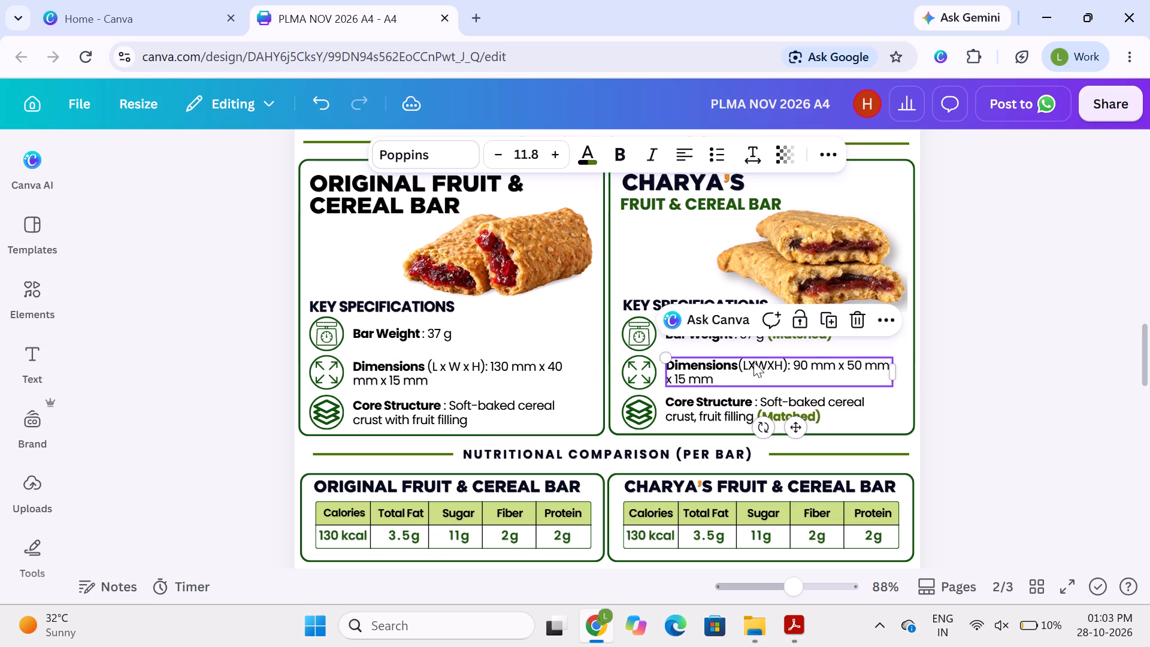
pyautogui.doubleClick(753, 362)
pyautogui.click(753, 362)
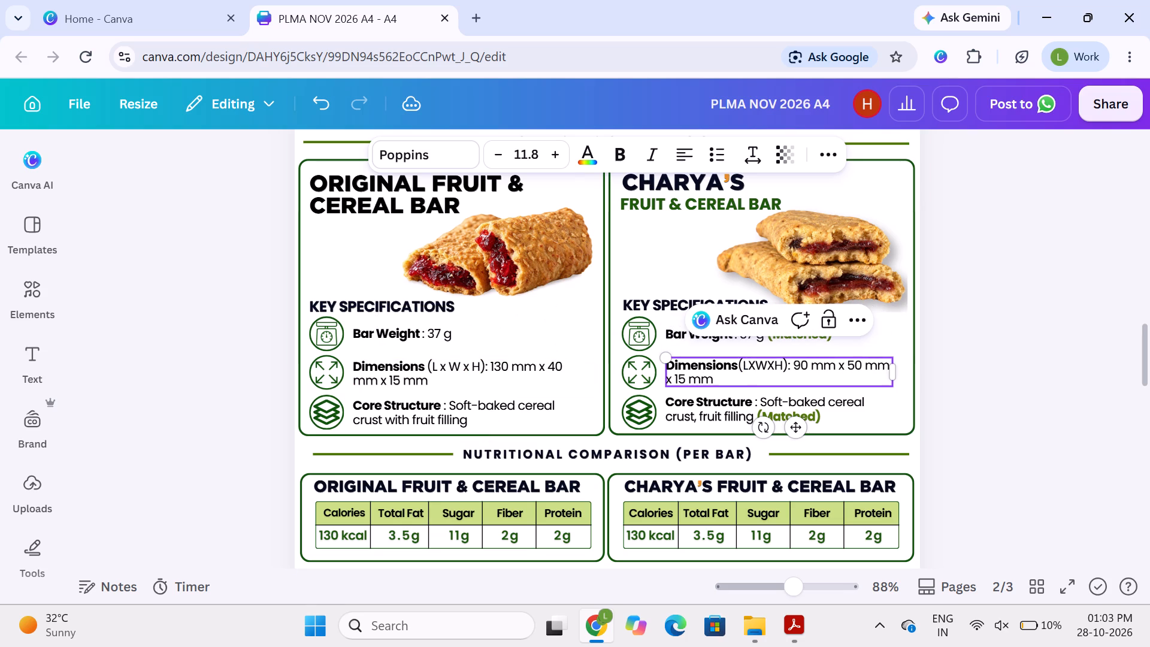
pyautogui.press('BackSpace')
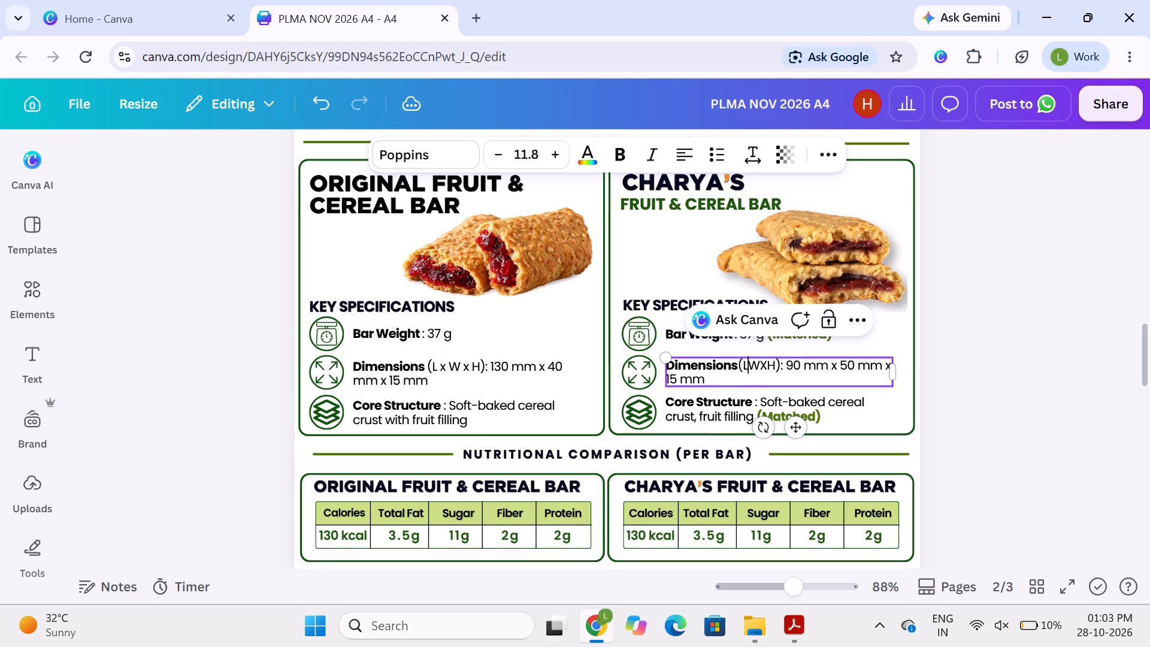
pyautogui.press('x')
pyautogui.press('Left')
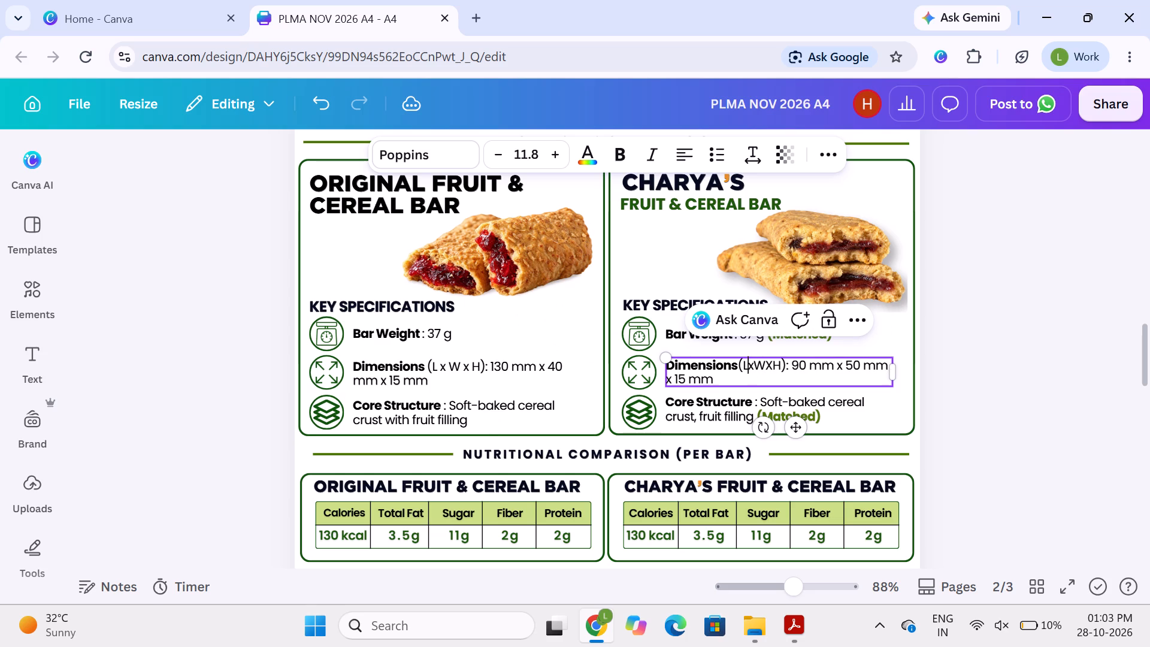
pyautogui.press('space')
pyautogui.press('Right')
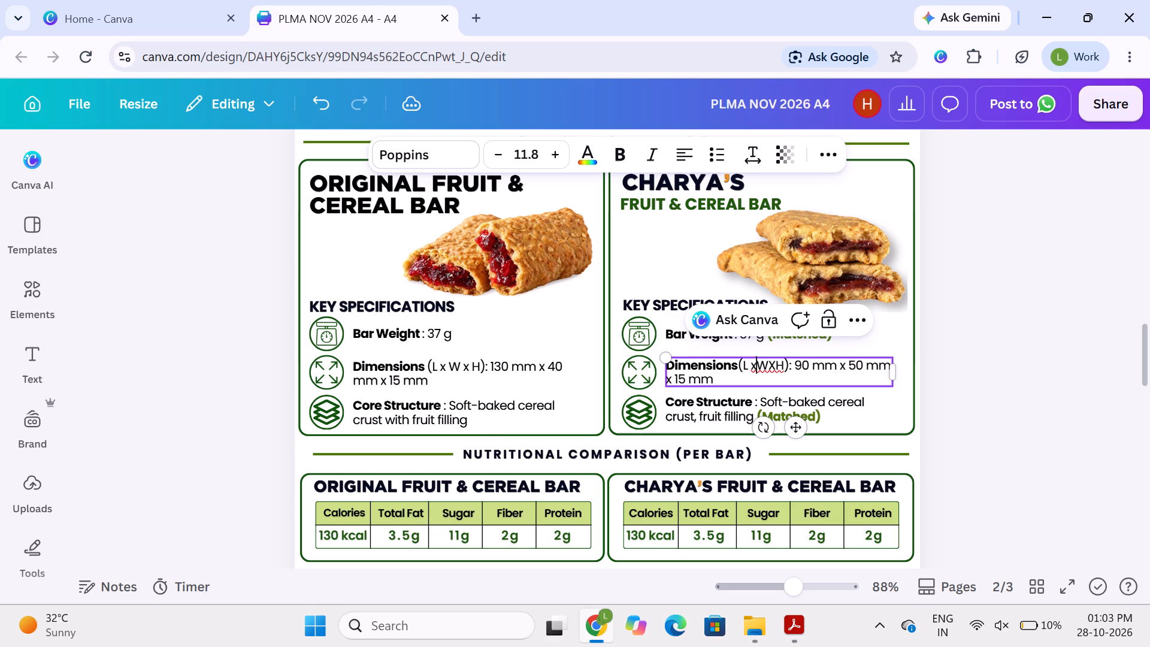
pyautogui.press('space')
pyautogui.press('Right')
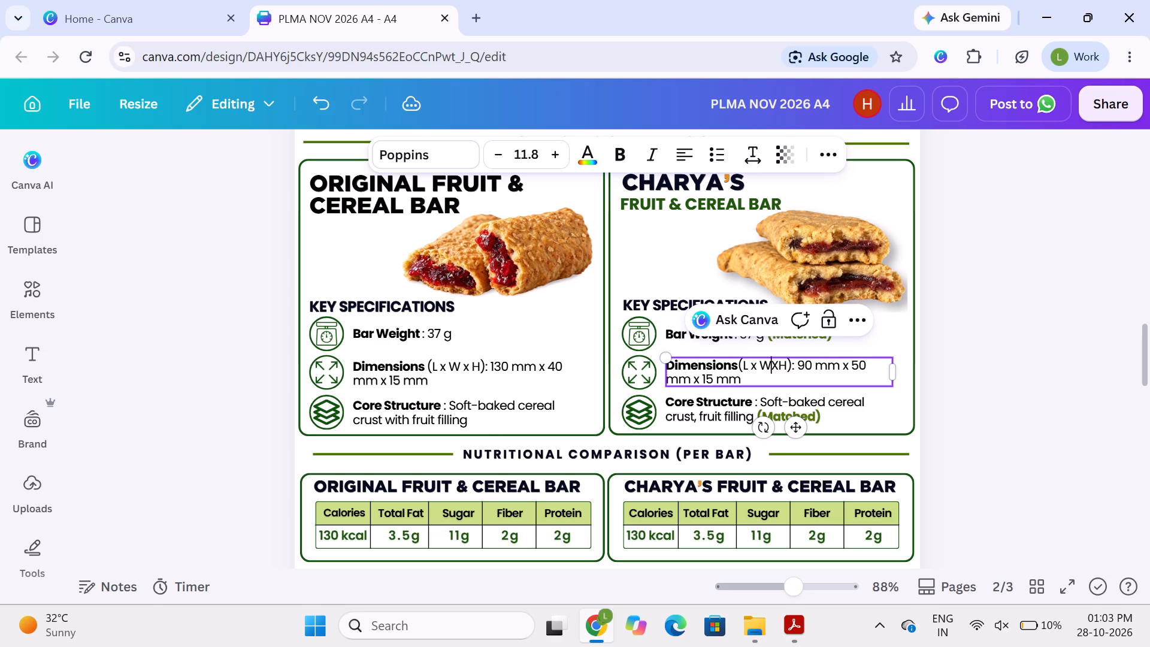
pyautogui.press('Right')
pyautogui.press('BackSpace')
pyautogui.press('x')
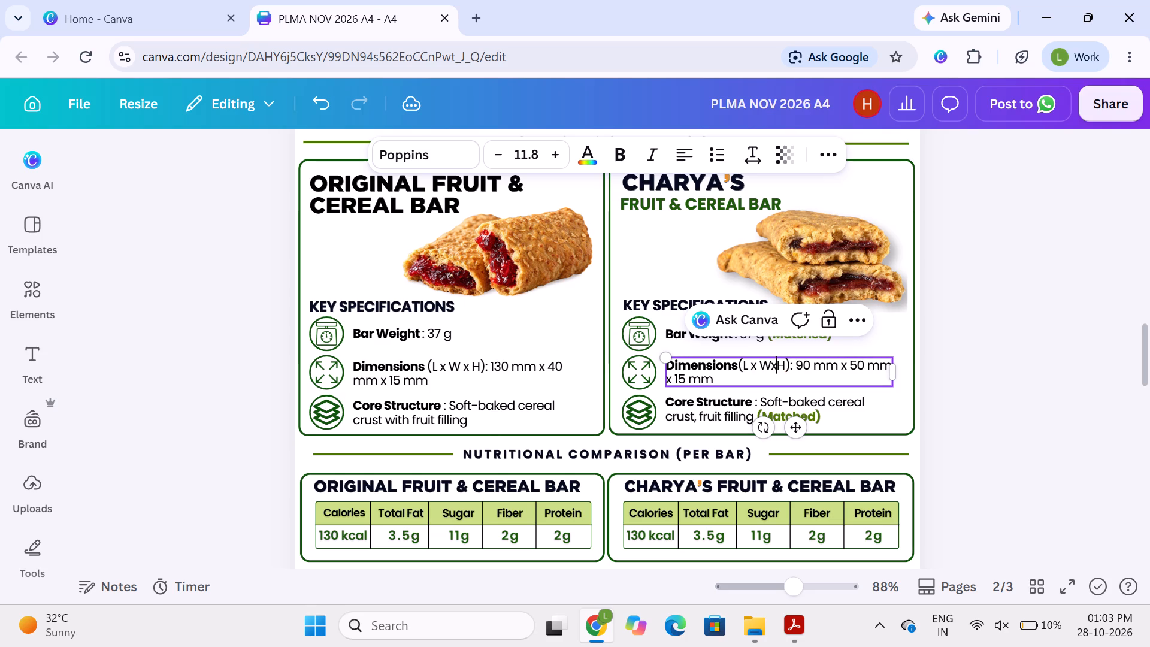
pyautogui.press('Down')
pyautogui.press('Up')
pyautogui.press('Left')
pyautogui.press('space')
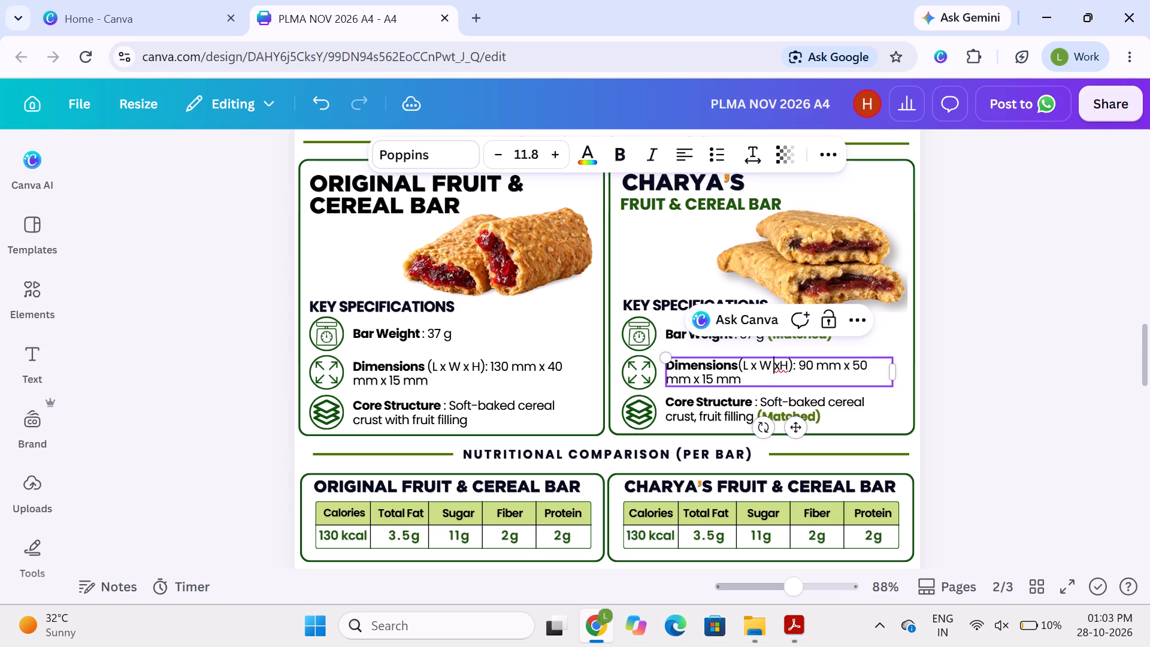
pyautogui.press('Right')
pyautogui.press('space')
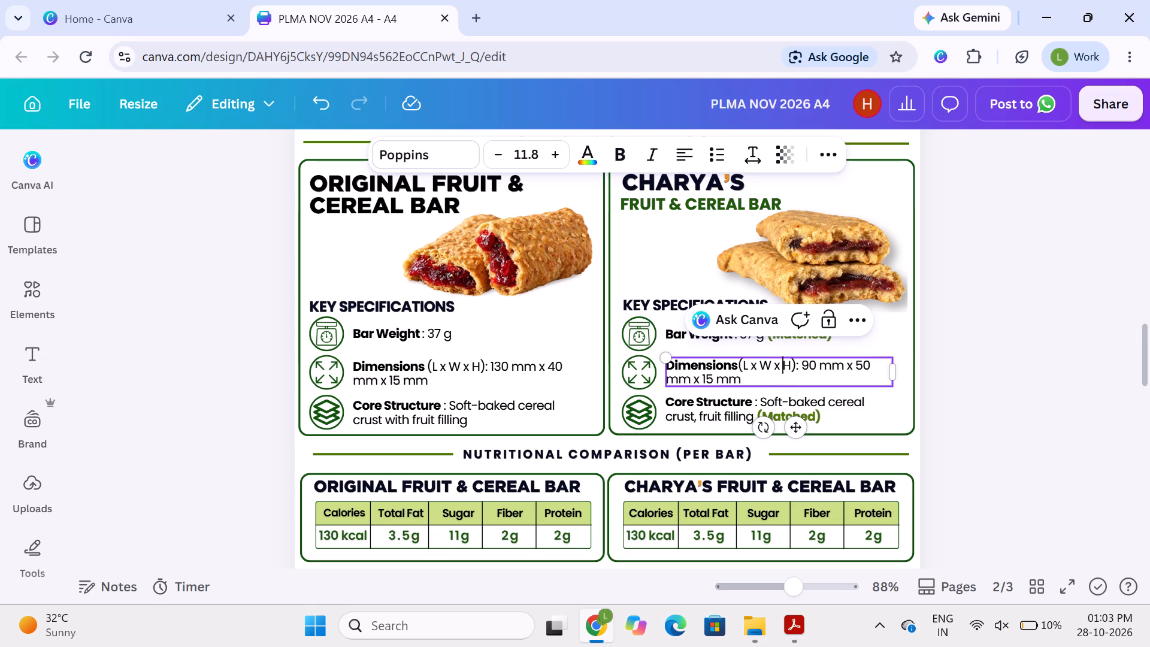
pyautogui.click(1006, 389)
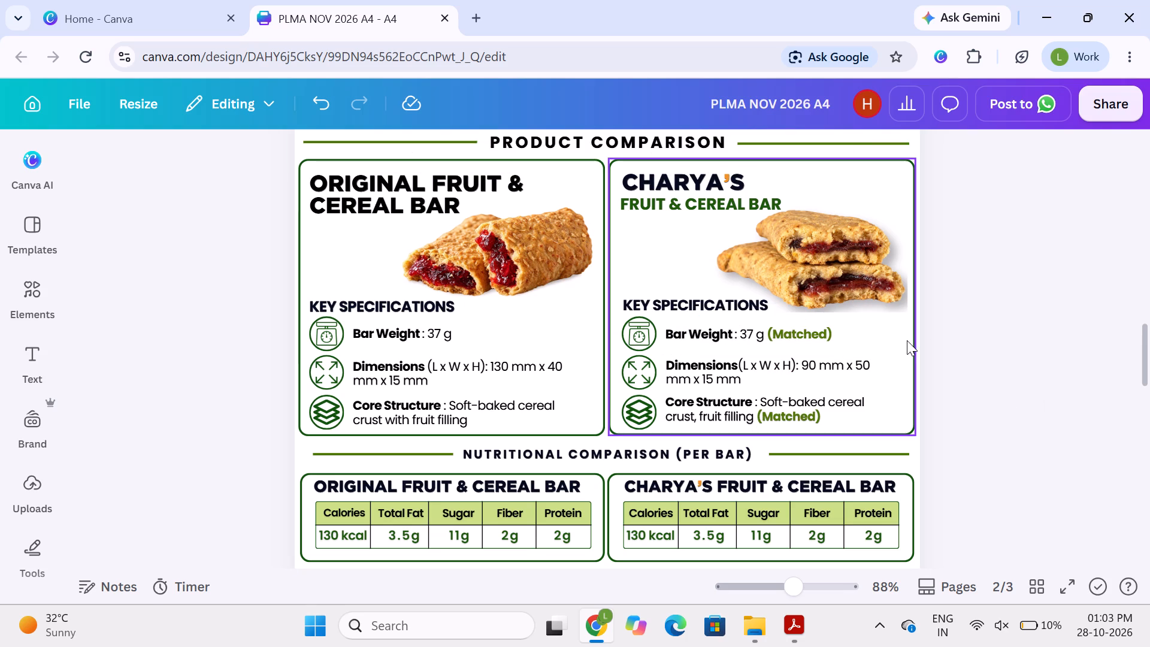
pyautogui.click(907, 340)
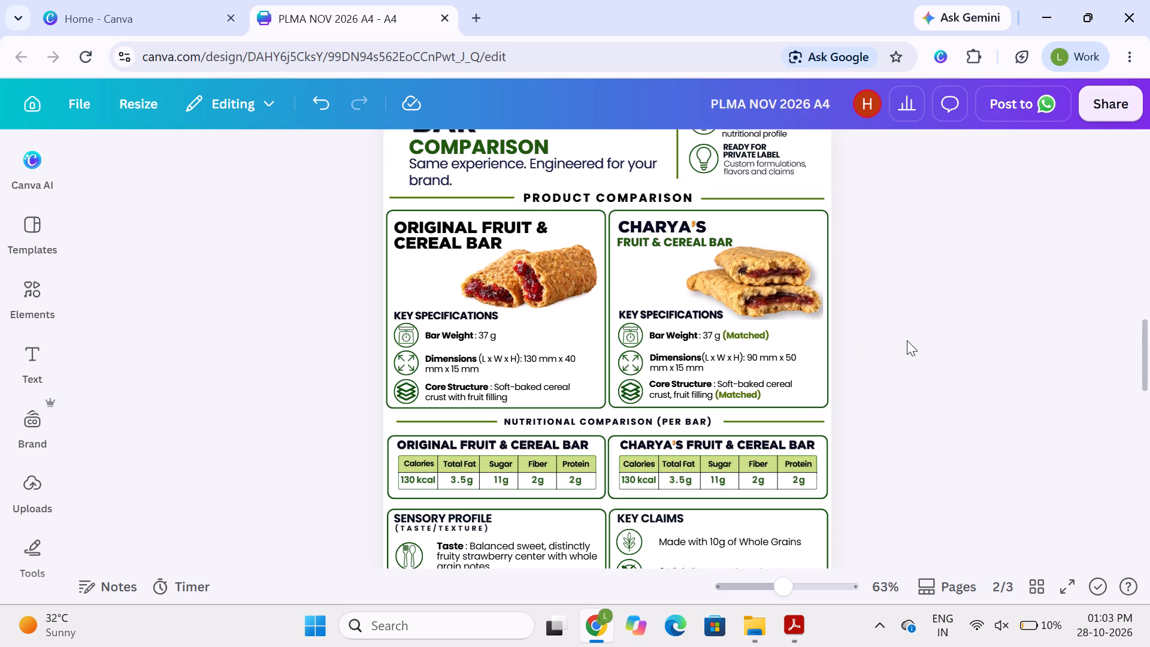
# Compare the Dimensions labels on pages 2 and 3, and check the overall layout of pages 1 and 2.
pyautogui.click(516, 367)
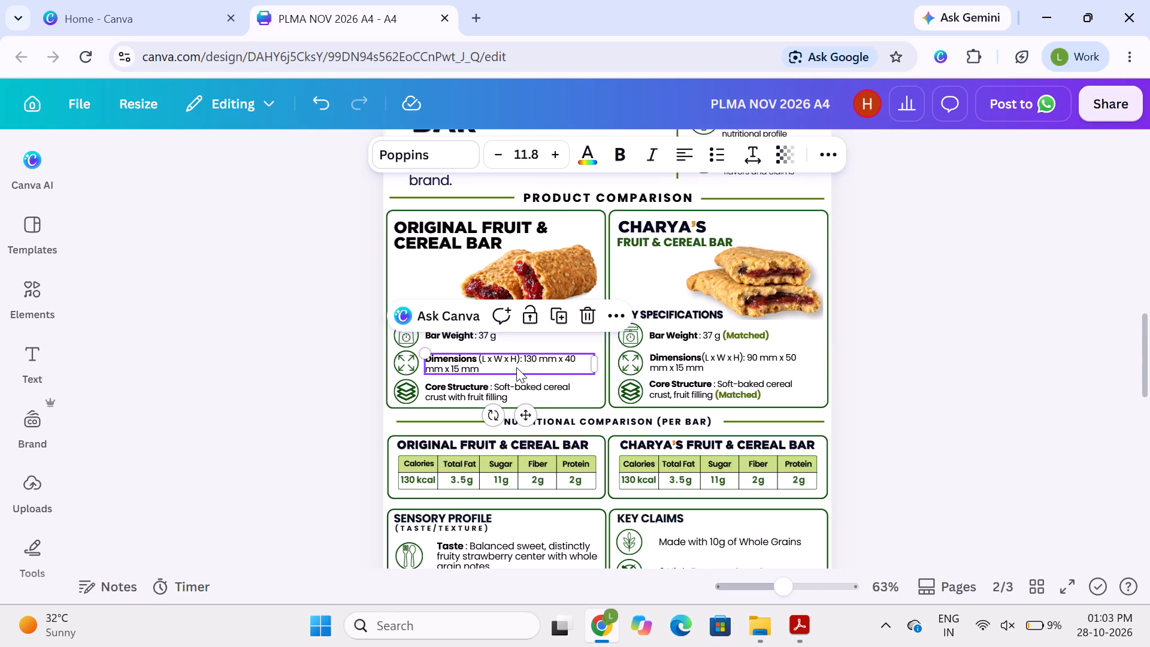
pyautogui.click(283, 344)
pyautogui.scroll(-6, 283, 344)
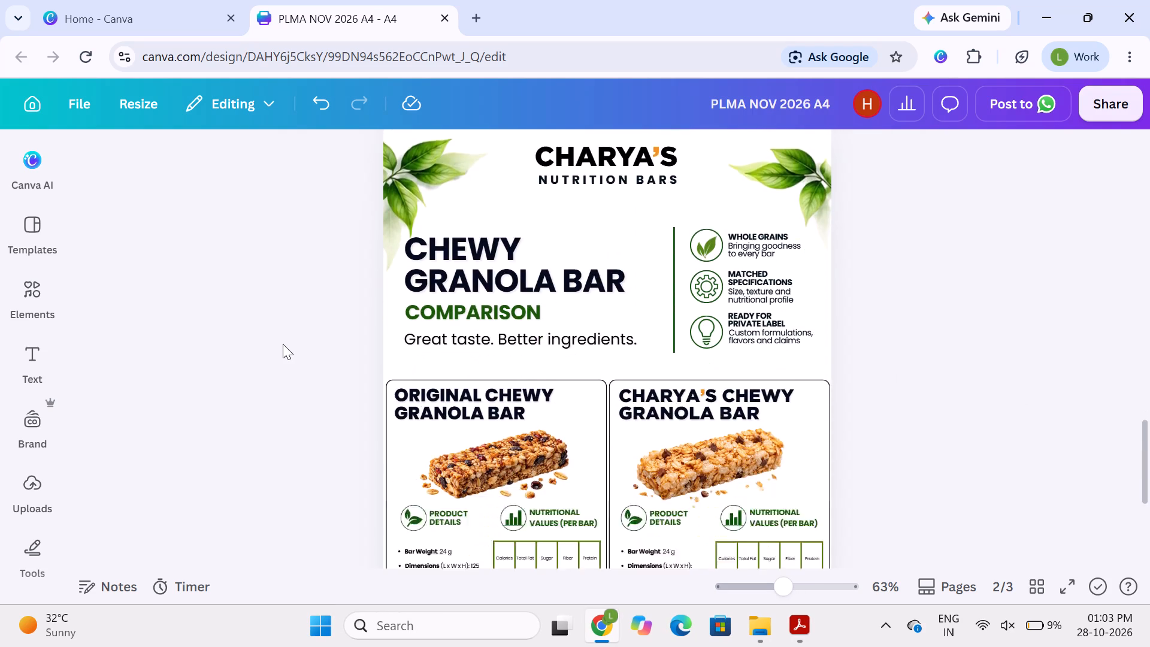
pyautogui.scroll(-3, 283, 344)
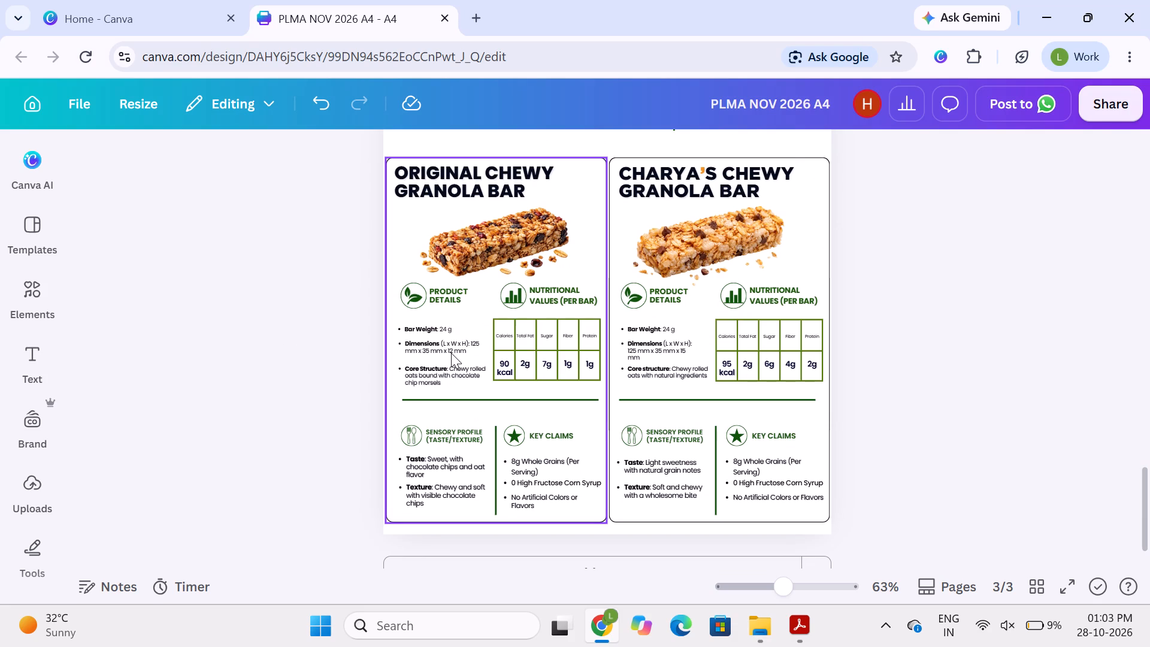
pyautogui.click(642, 355)
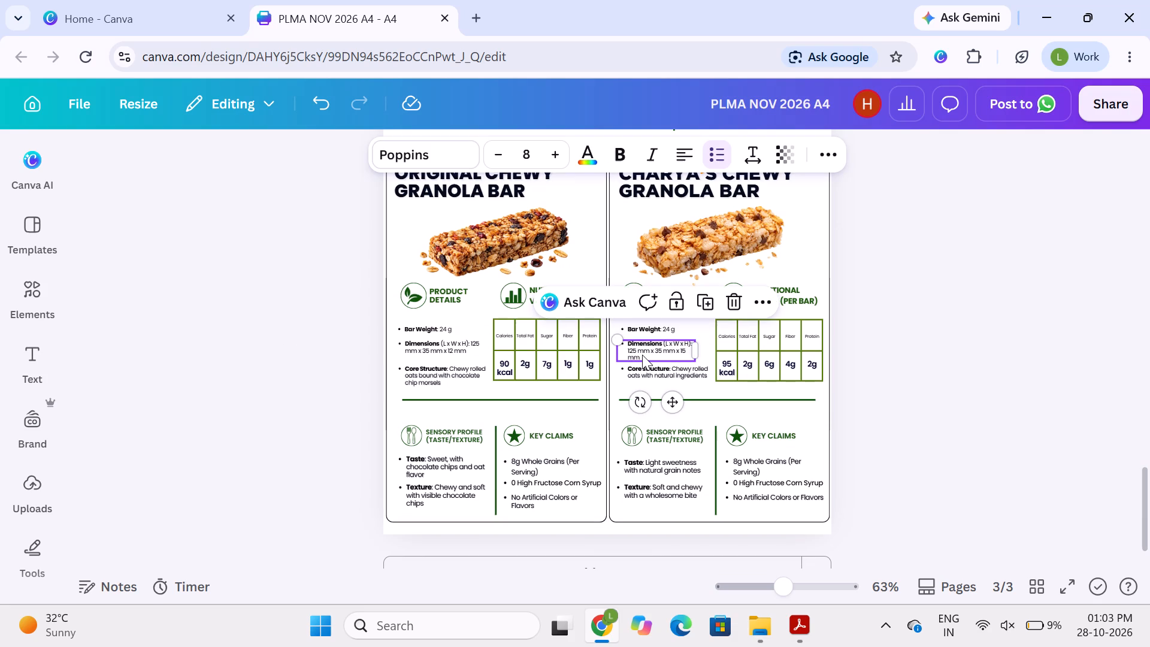
pyautogui.click(976, 343)
pyautogui.scroll(3, 976, 343)
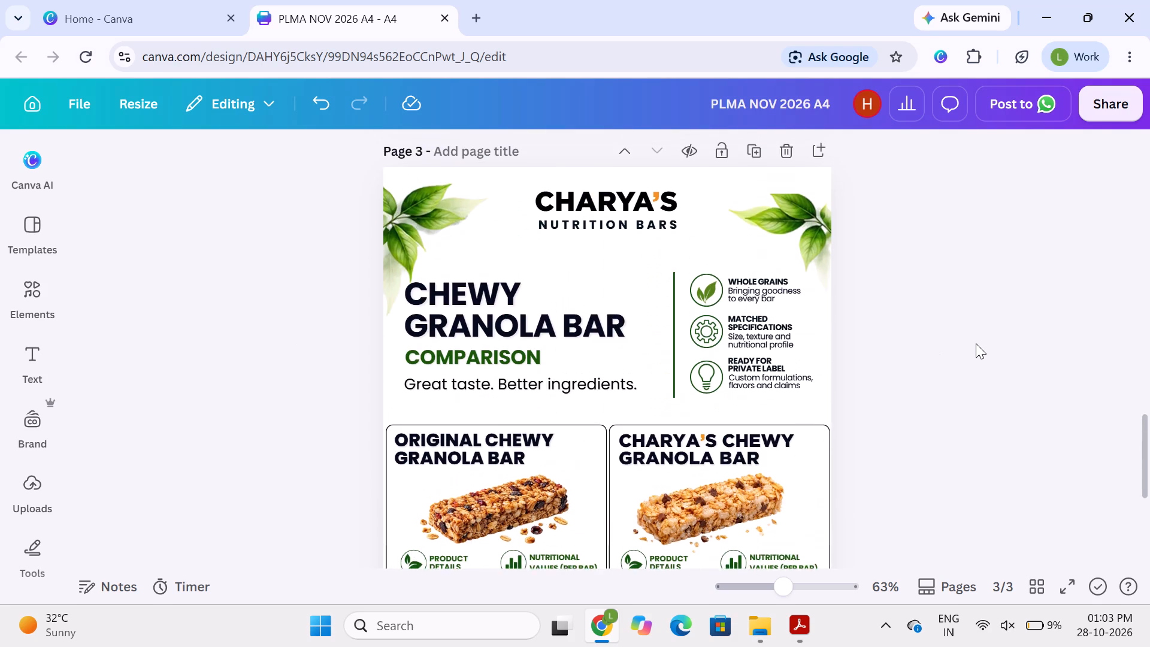
pyautogui.scroll(4, 976, 343)
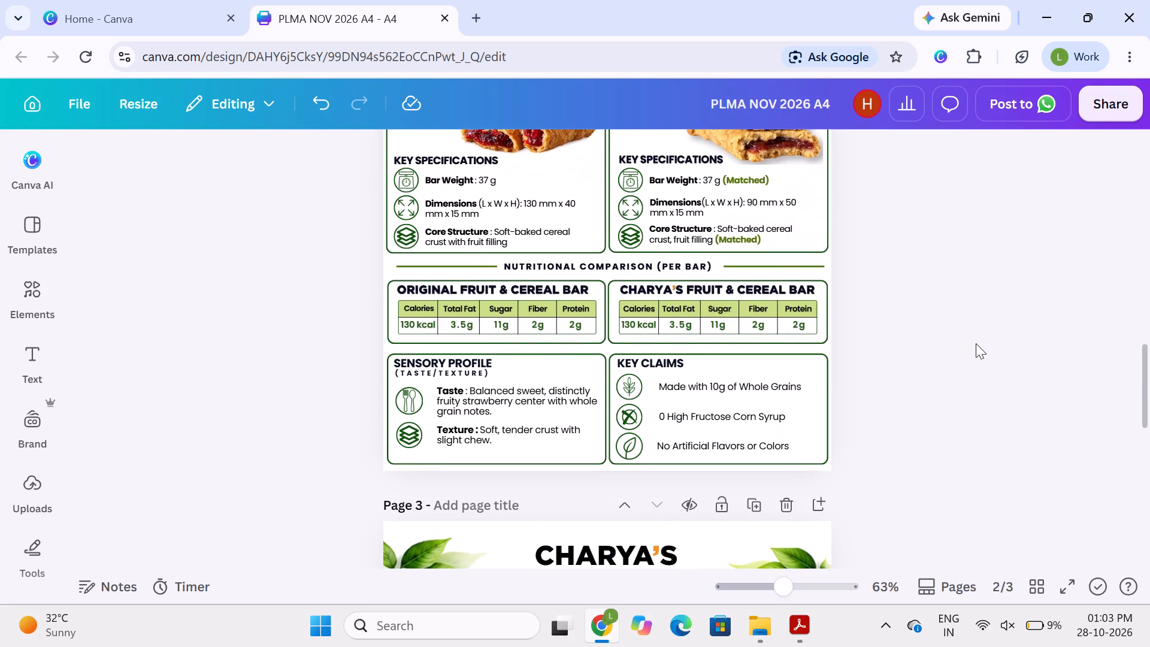
pyautogui.scroll(1, 976, 343)
pyautogui.click(976, 343)
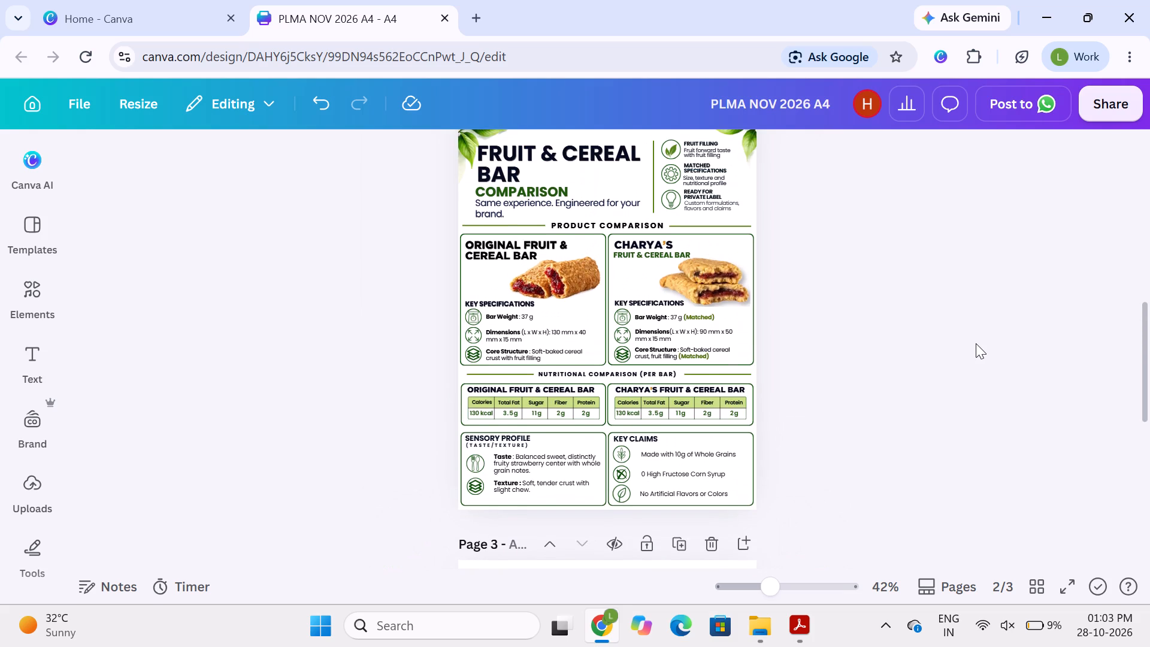
pyautogui.scroll(4, 976, 343)
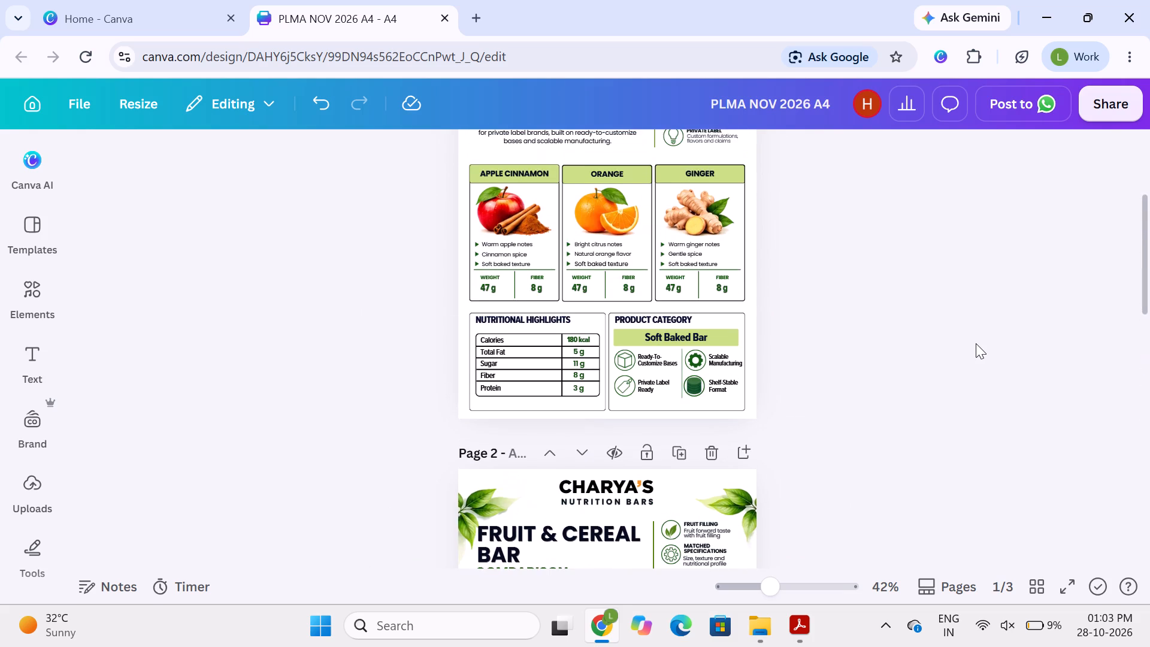
pyautogui.scroll(-3, 976, 343)
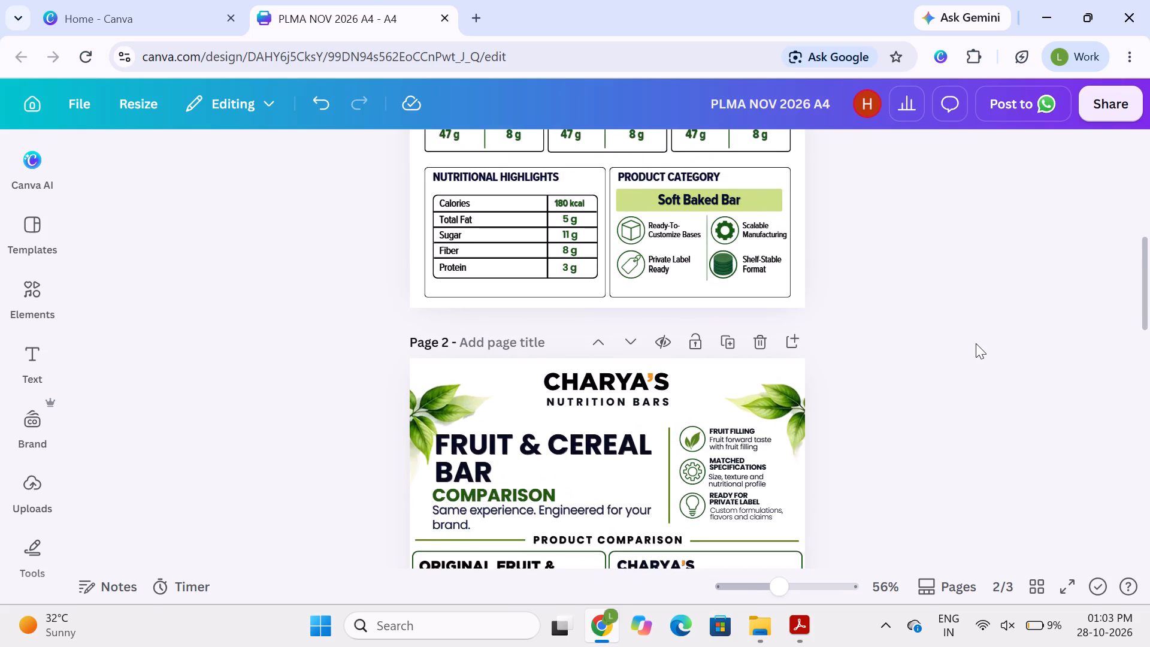
pyautogui.scroll(-2, 976, 343)
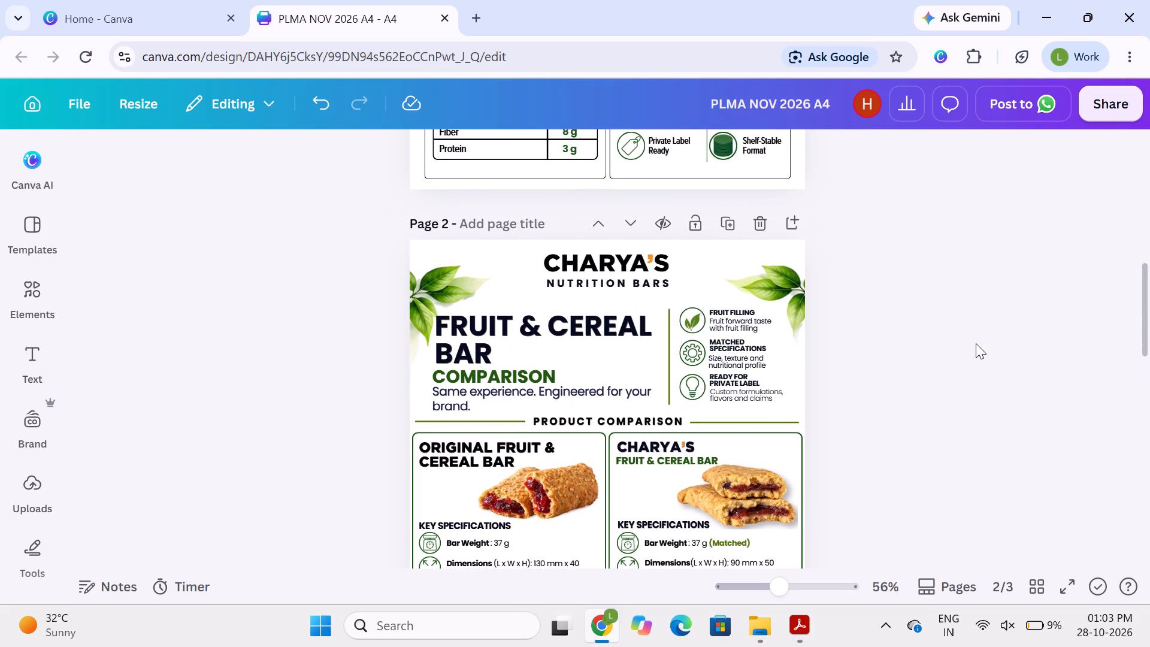
# Nudge the MATCHED SPECIFICATIONS description on page 2 up slightly, closer to its heading.
pyautogui.click(745, 361)
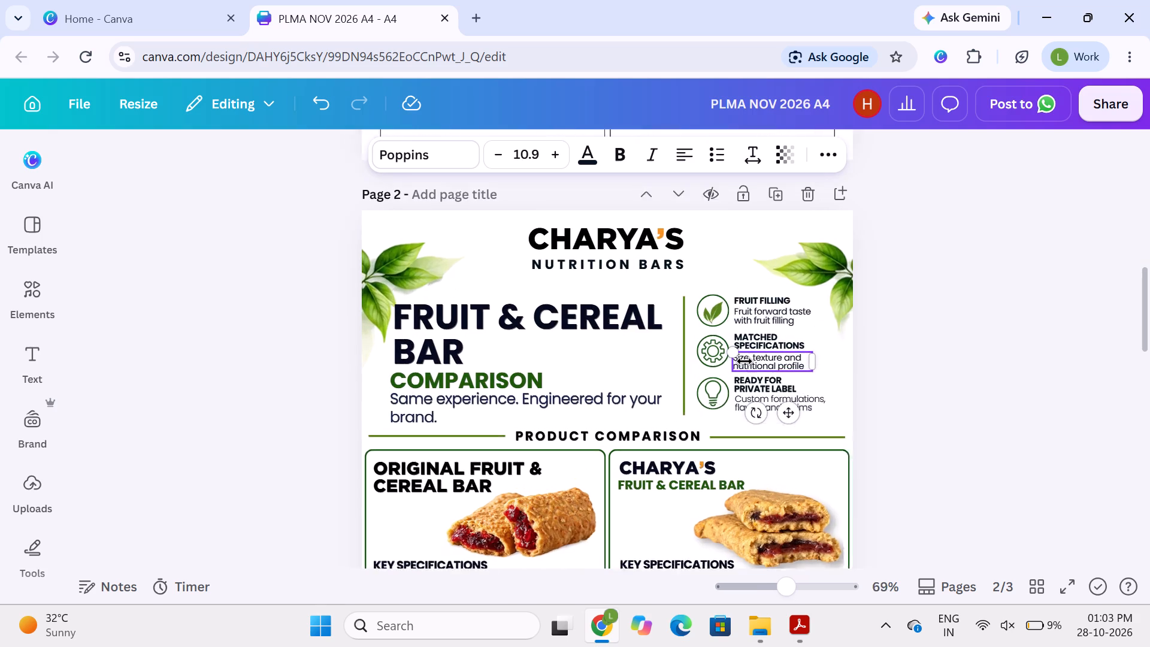
pyautogui.press('Up')
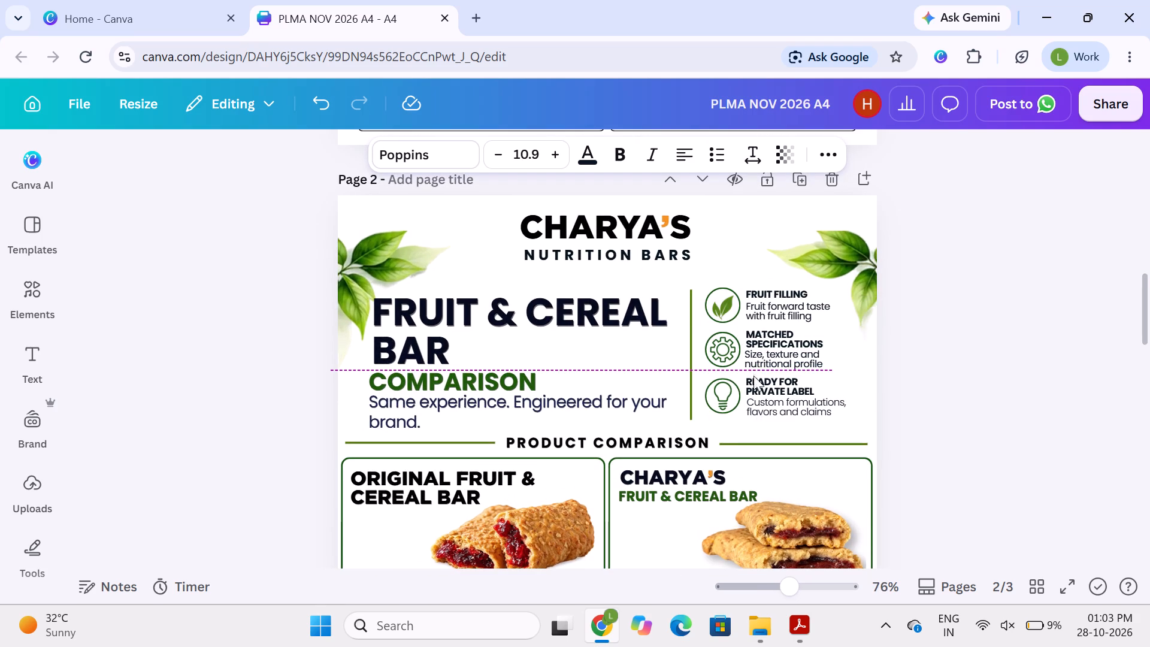
# Check the feature-list text on page 2 against pages 1 and 3 for consistent styling and spacing.
pyautogui.click(757, 406)
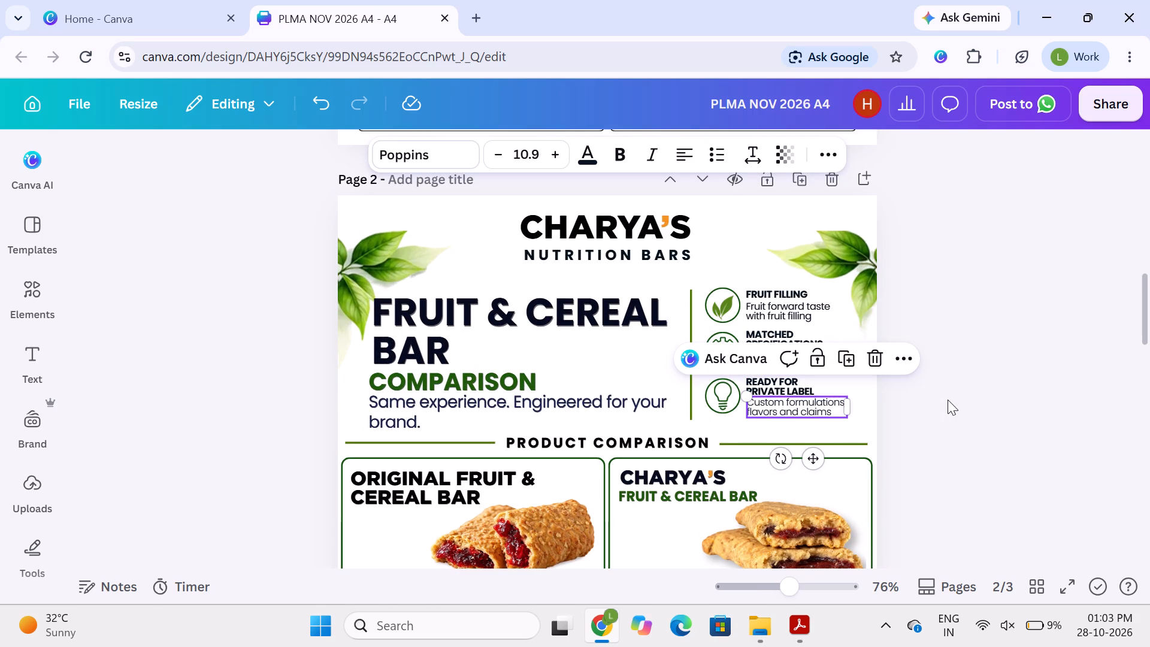
pyautogui.click(948, 400)
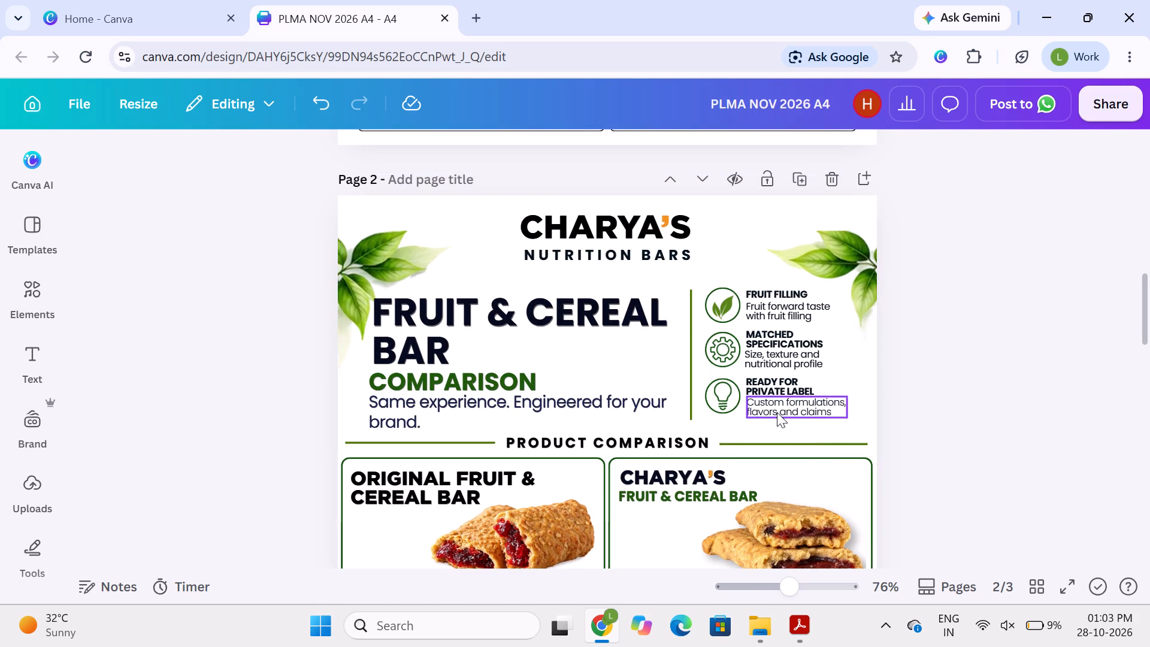
pyautogui.scroll(7, 803, 371)
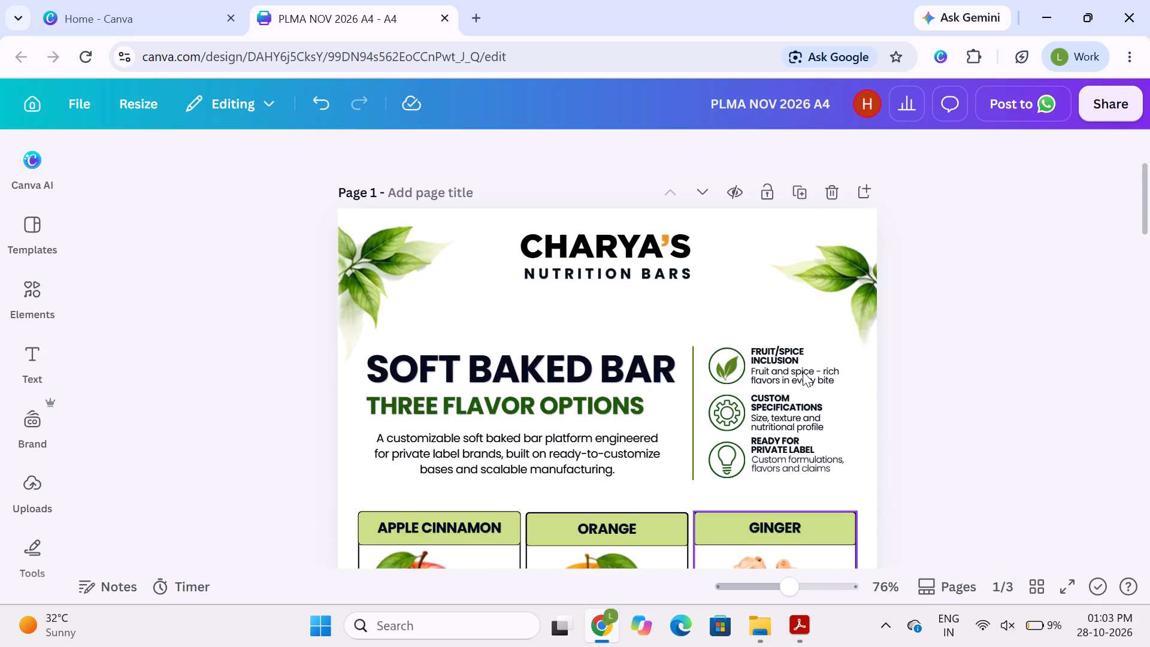
pyautogui.scroll(-5, 803, 371)
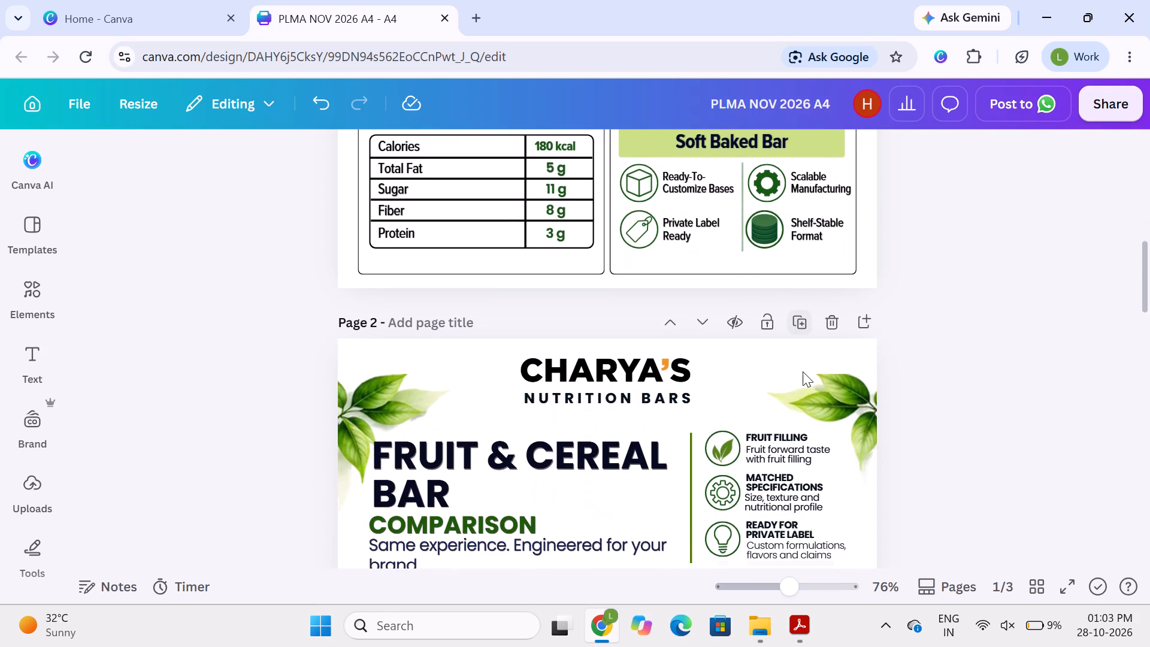
pyautogui.scroll(-5, 803, 371)
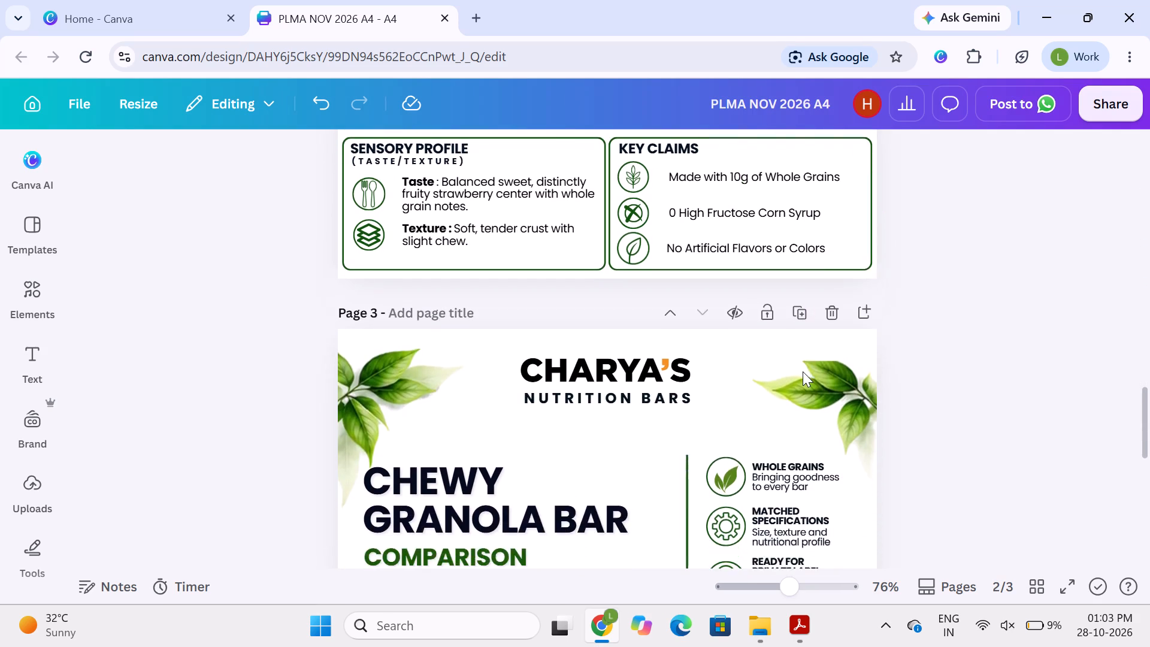
pyautogui.scroll(3, 803, 371)
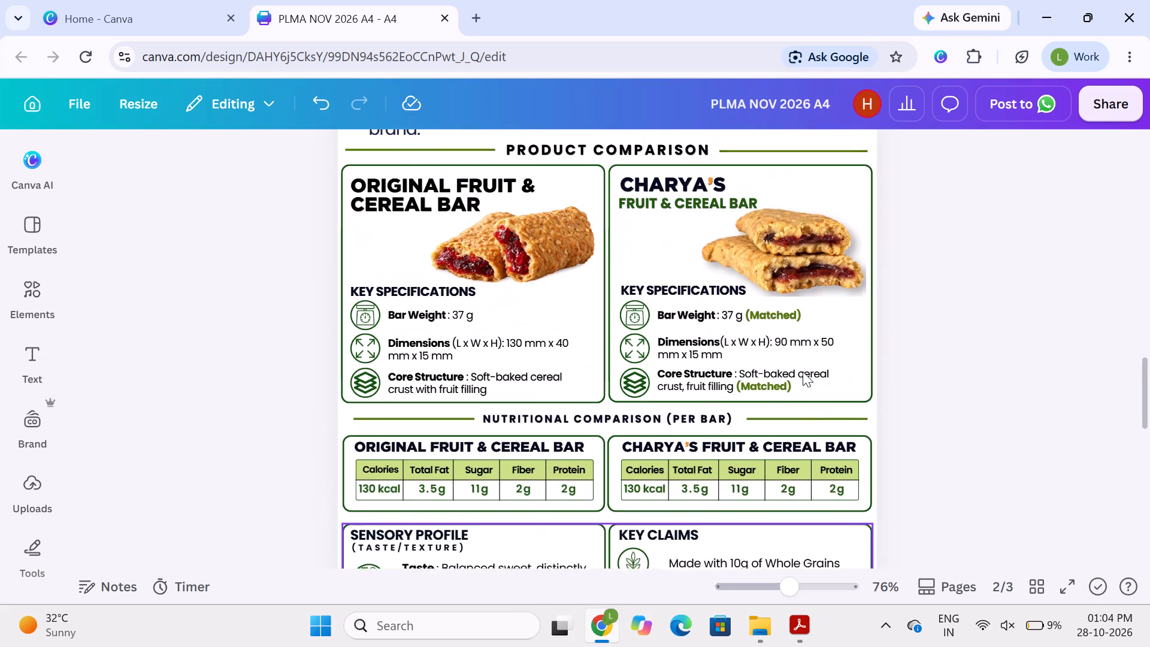
pyautogui.scroll(1, 803, 371)
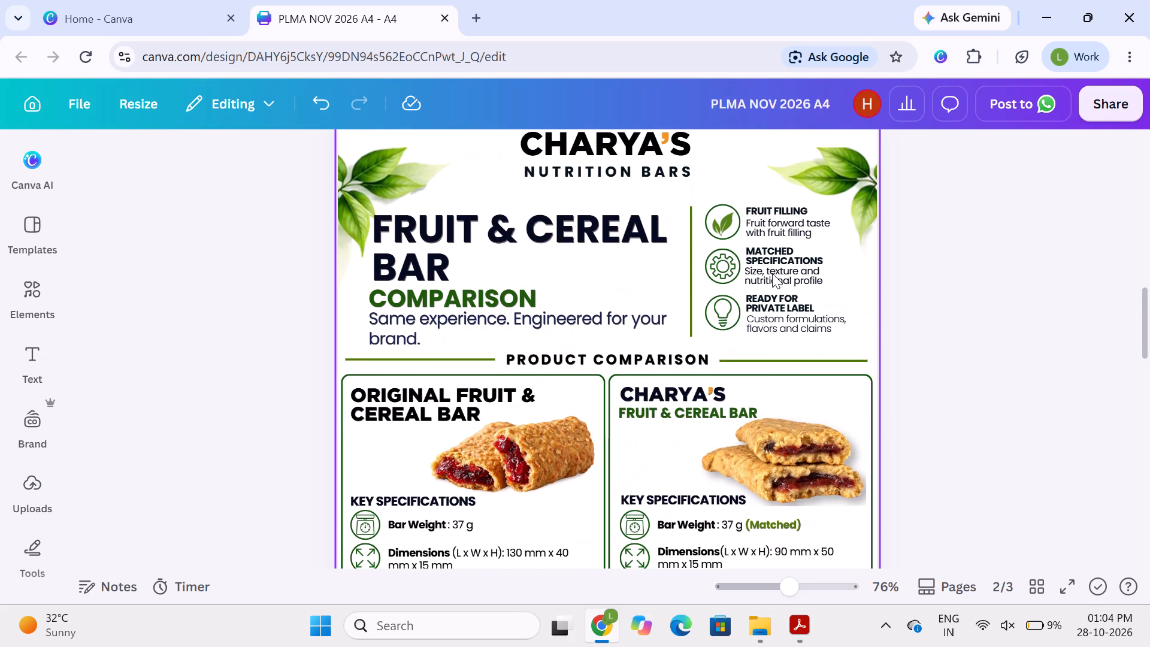
# Group the MATCHED SPECIFICATIONS heading with its description in the page 2 feature list.
pyautogui.click(772, 273)
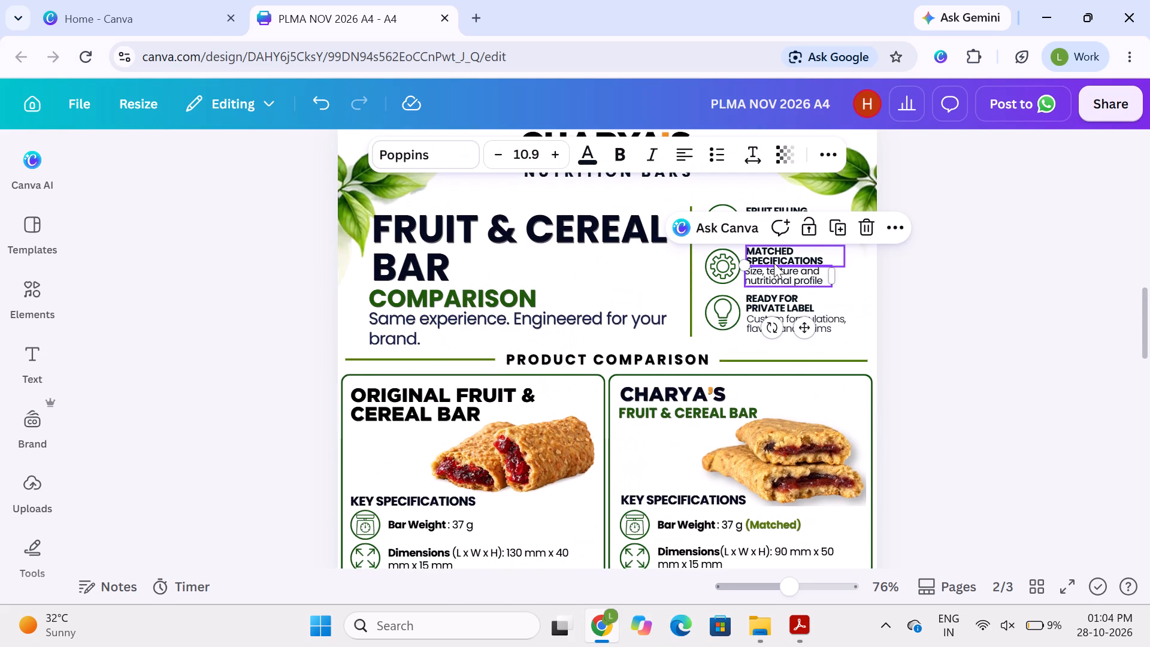
pyautogui.click(774, 263)
pyautogui.keyDown('shift'); pyautogui.click(774, 273); pyautogui.keyUp('shift')
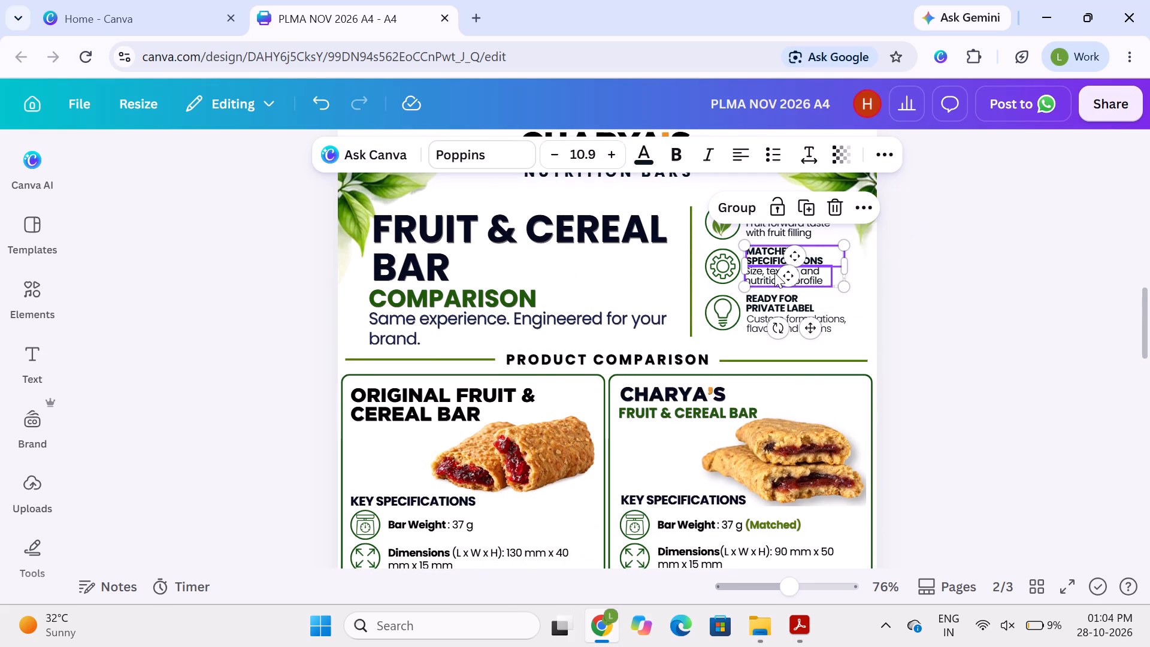
pyautogui.click(736, 216)
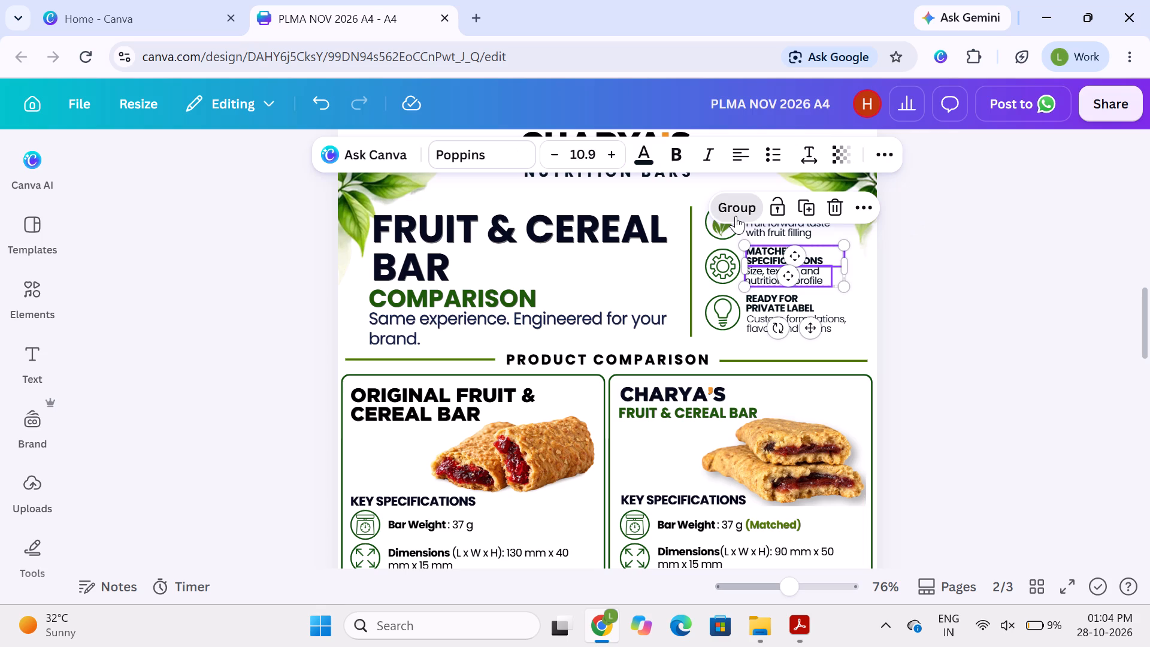
pyautogui.click(928, 283)
# Group the MATCHED SPECIFICATIONS heading with its description in the Chewy Granola Bar feature list on page 3.
pyautogui.scroll(-5, 928, 283)
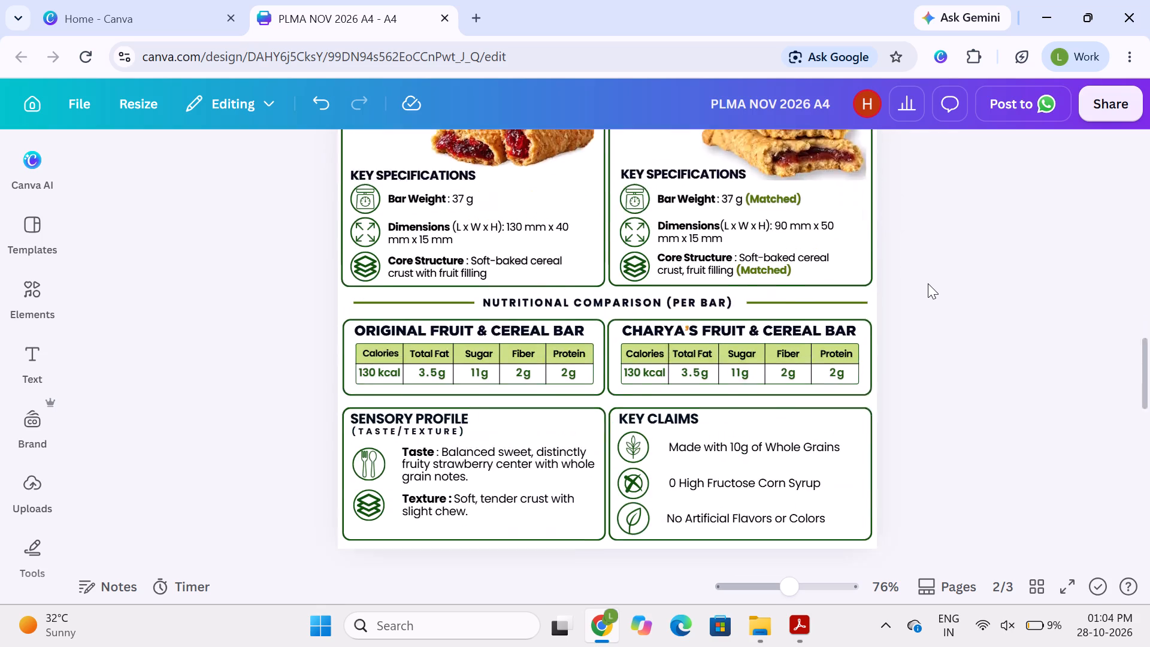
pyautogui.scroll(-2, 928, 283)
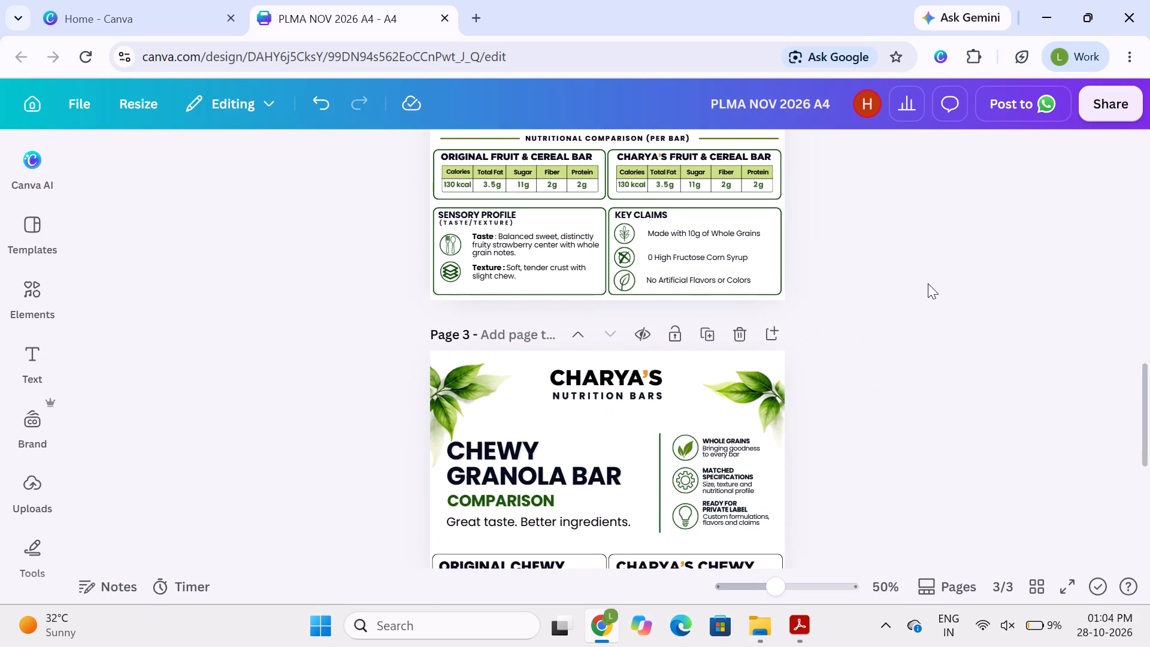
pyautogui.scroll(-1, 928, 283)
pyautogui.scroll(2, 928, 283)
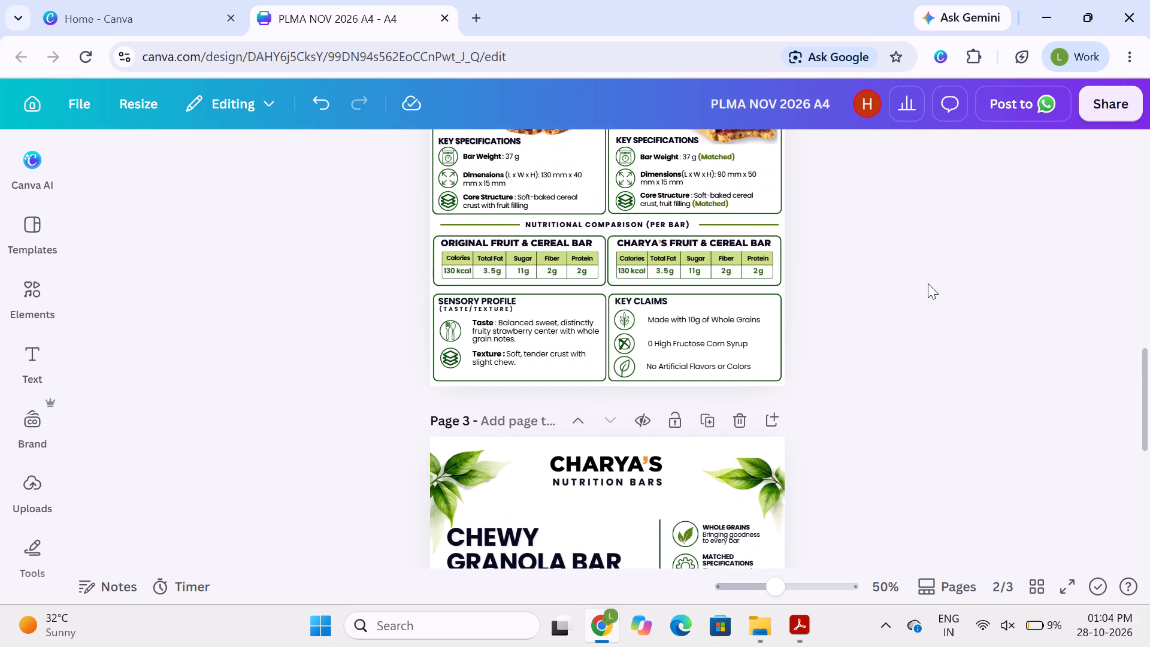
pyautogui.scroll(1, 928, 283)
pyautogui.scroll(-2, 928, 283)
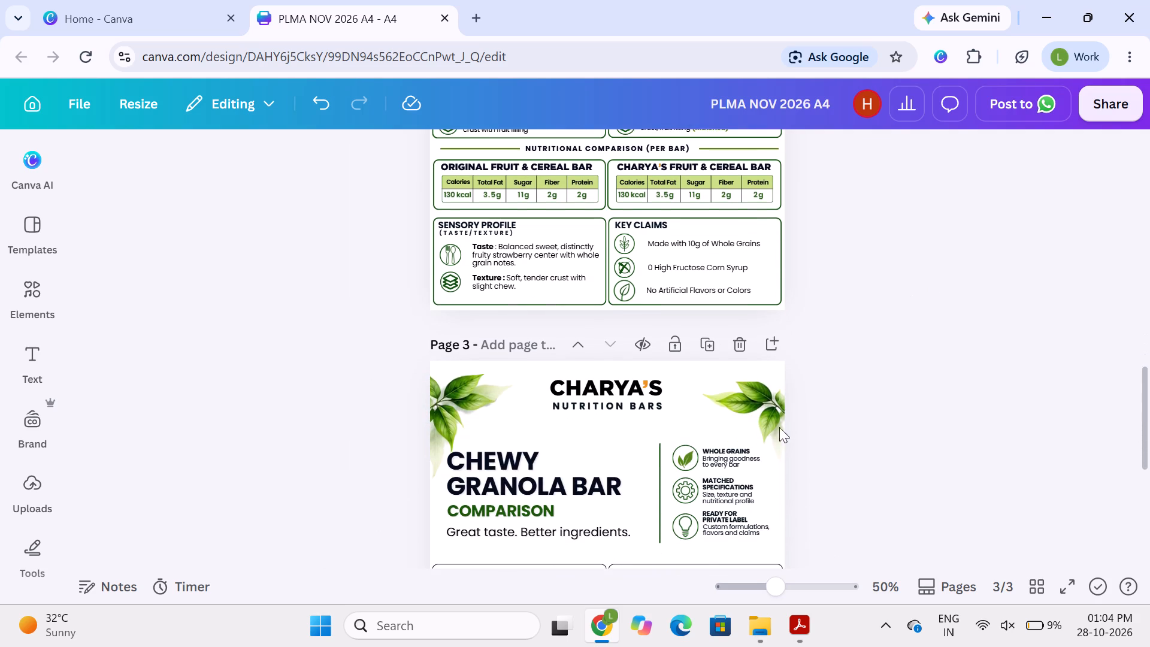
pyautogui.click(731, 497)
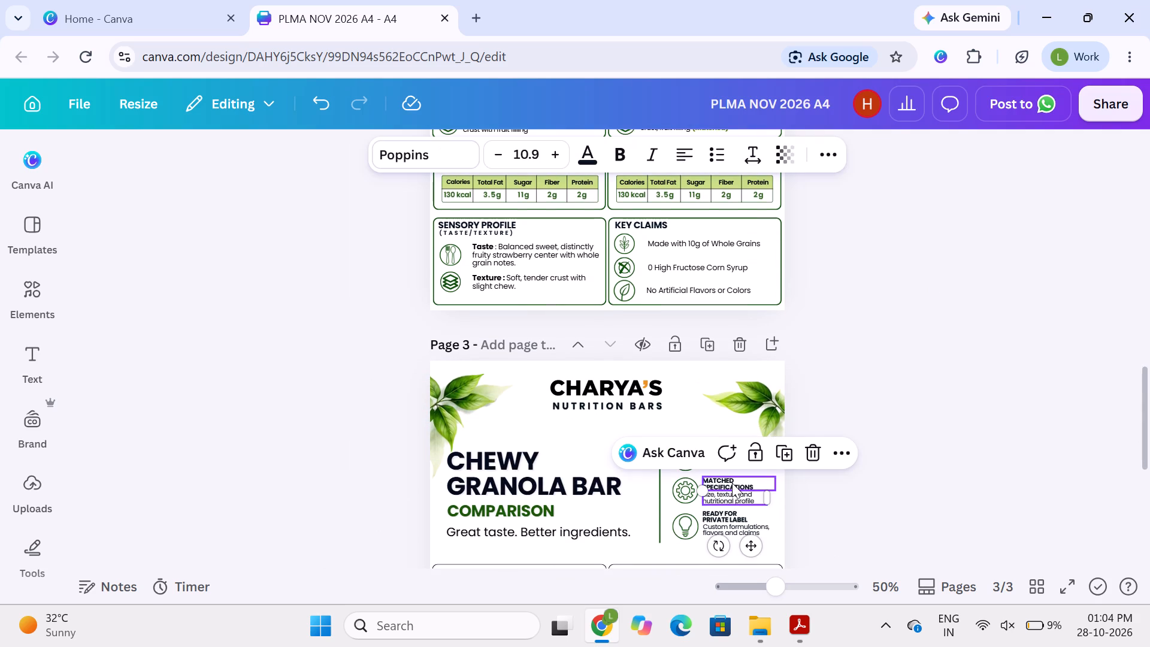
pyautogui.click(732, 483)
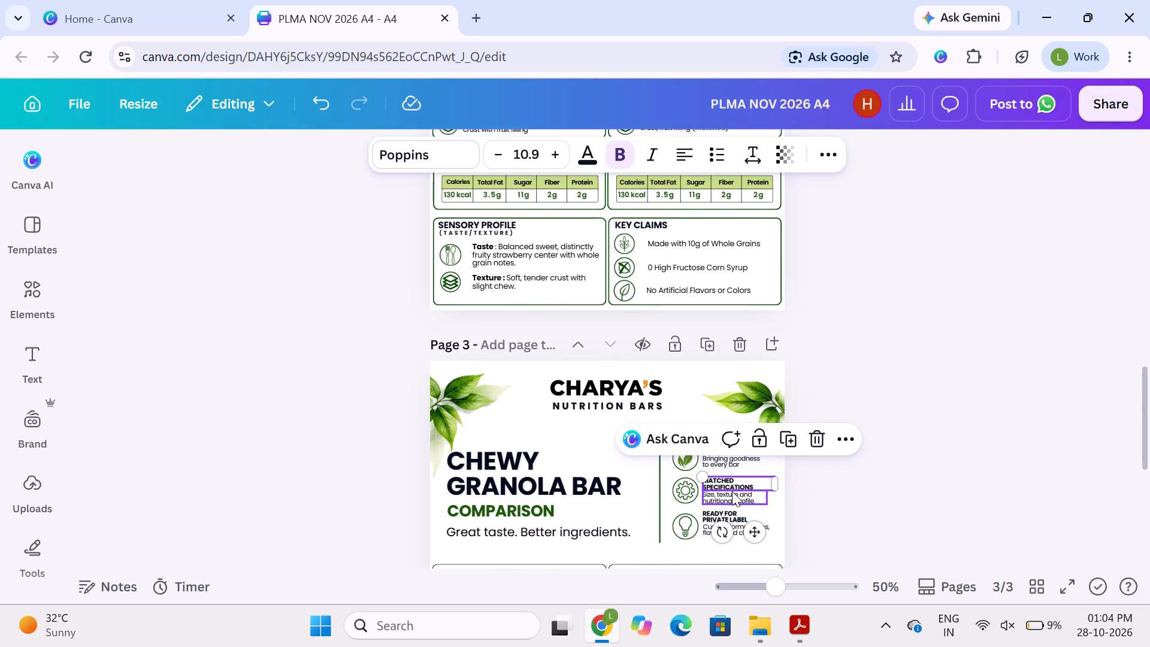
pyautogui.keyDown('shift'); pyautogui.click(732, 491); pyautogui.keyUp('shift')
pyautogui.click(686, 437)
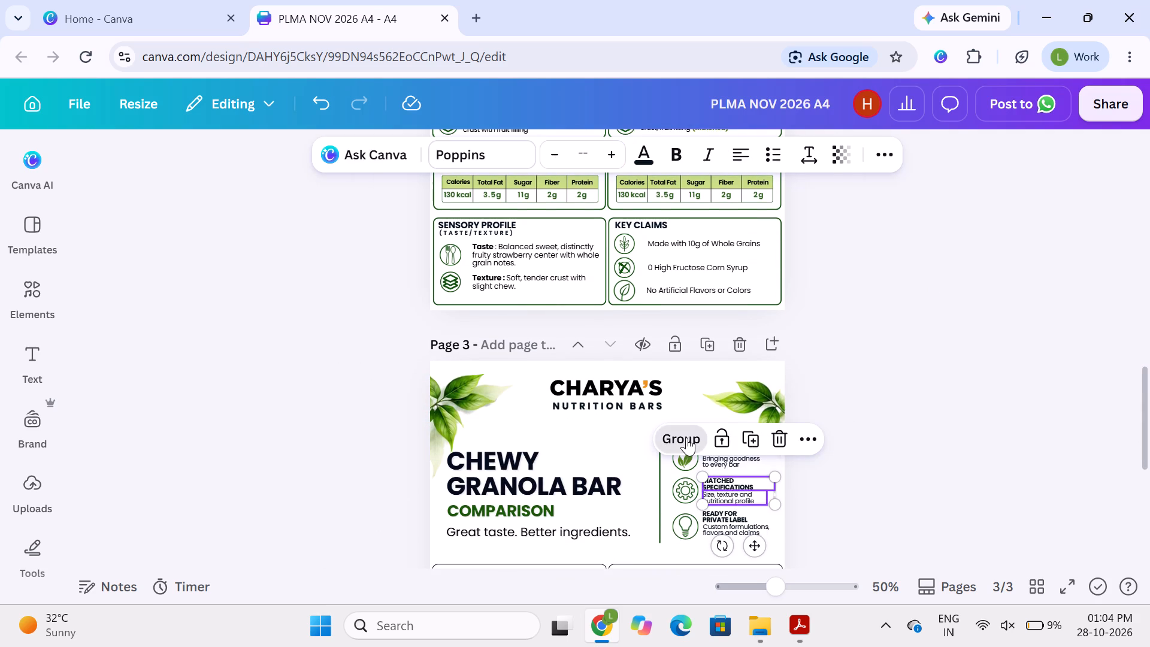
# Duplicate the grouped MATCHED SPECIFICATIONS text from page 3 and move the copy up to the page 2 feature list, clear of the existing MATCHED SPECIFICATIONS text.
pyautogui.hotkey('ctrl', 'd')
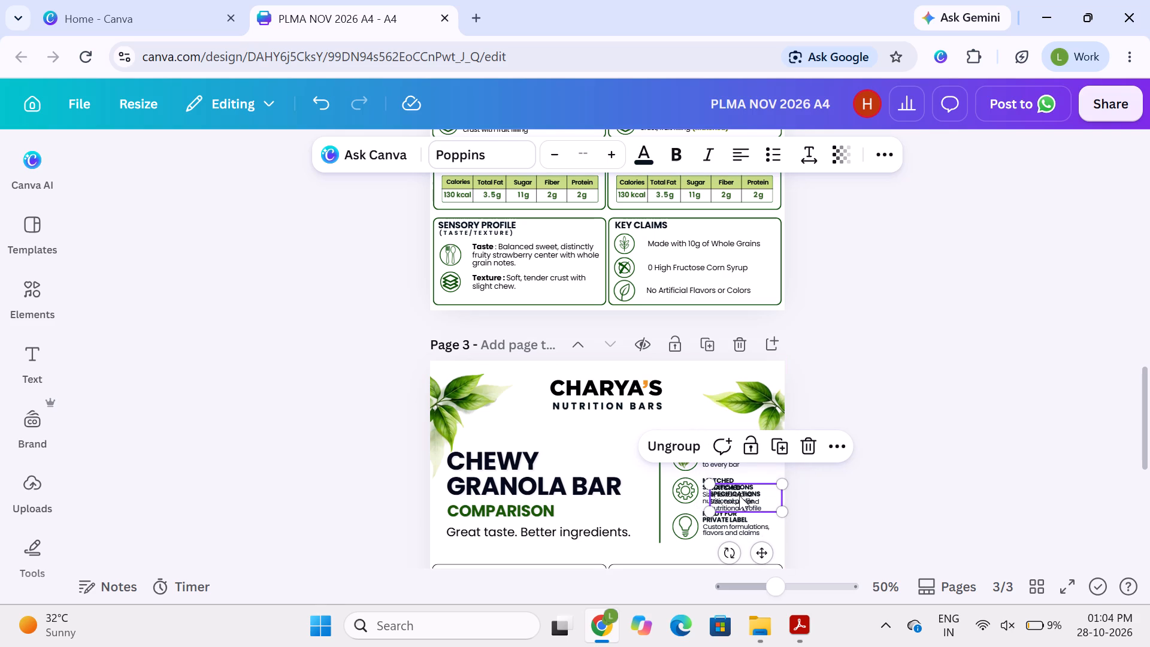
pyautogui.moveTo(739, 495); pyautogui.dragTo(729, 252)
pyautogui.scroll(2, 729, 252)
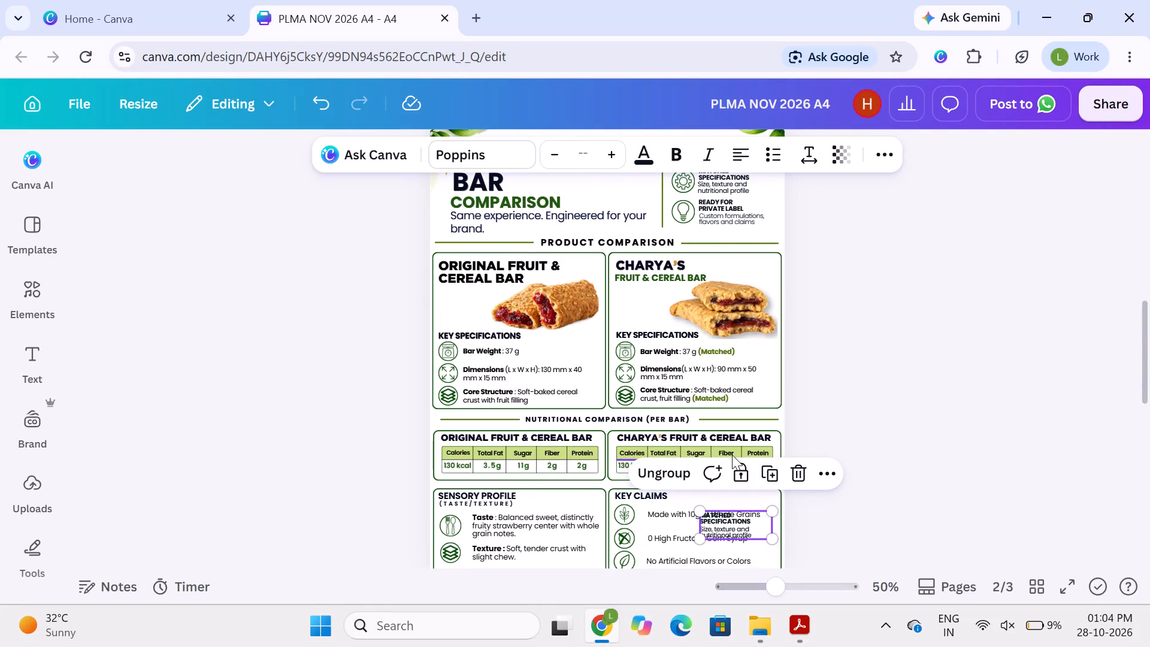
pyautogui.scroll(-1, 732, 455)
pyautogui.moveTo(753, 367); pyautogui.dragTo(750, 252)
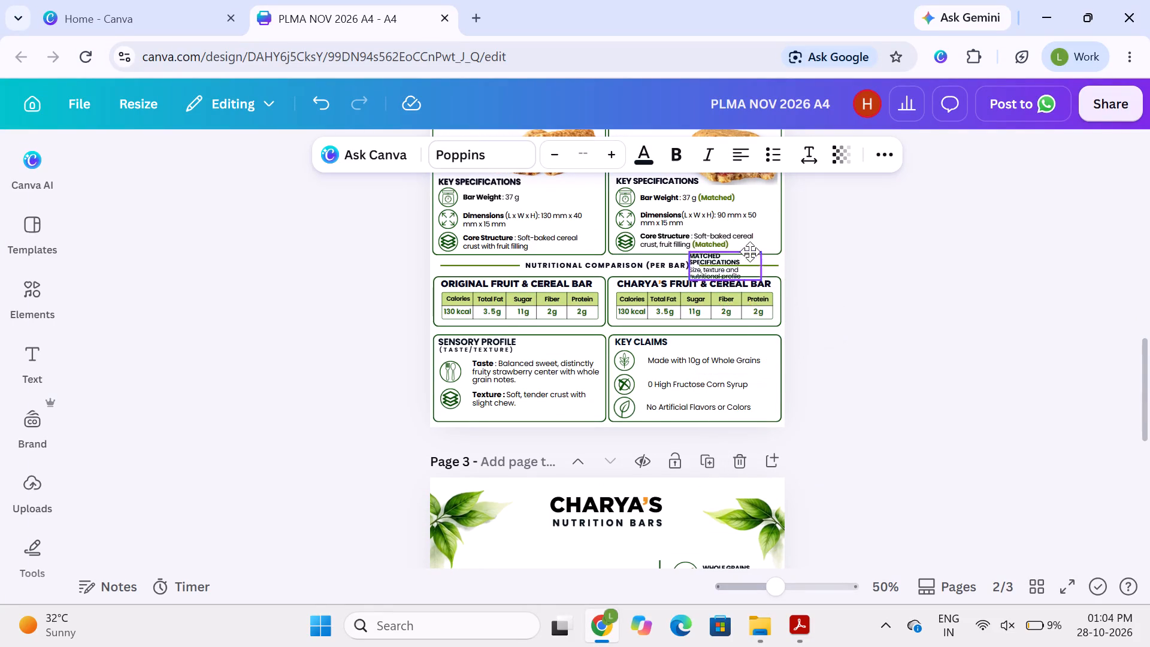
pyautogui.moveTo(750, 252); pyautogui.dragTo(757, 246)
pyautogui.scroll(2, 757, 246)
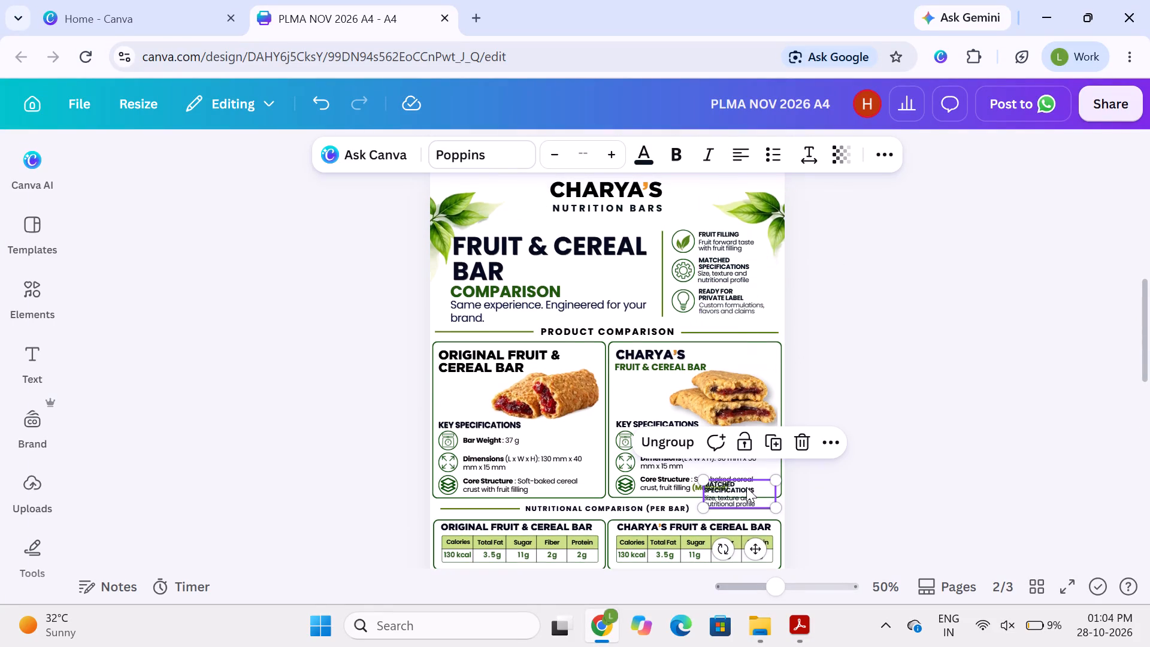
pyautogui.moveTo(748, 494); pyautogui.dragTo(739, 247)
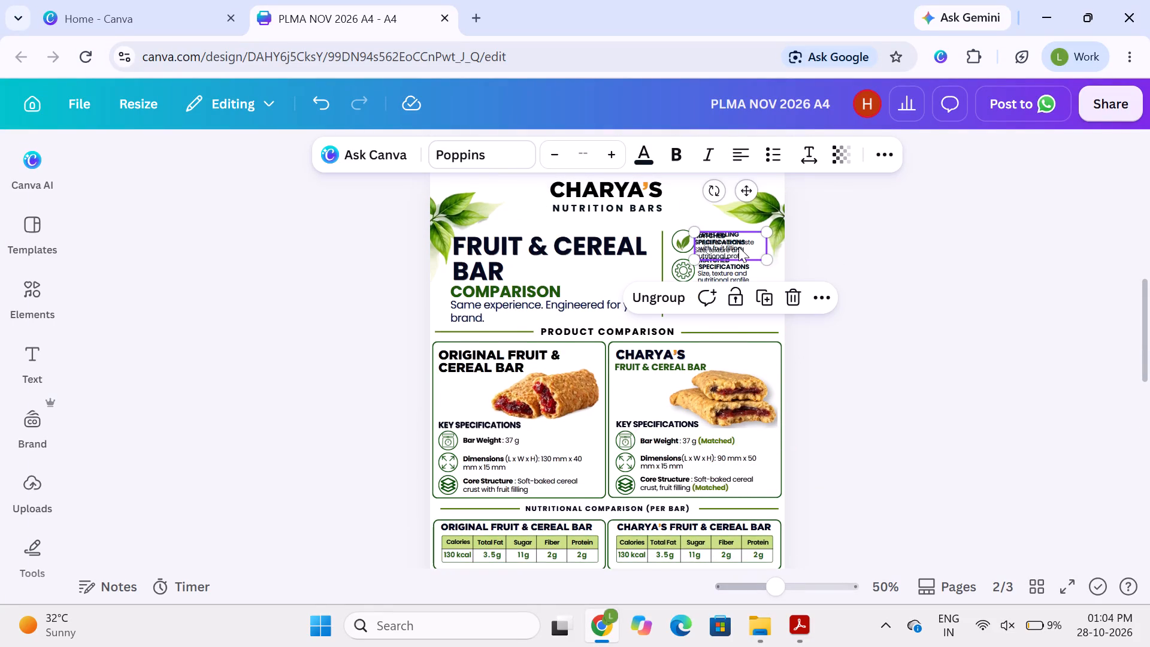
pyautogui.moveTo(795, 250); pyautogui.dragTo(874, 288)
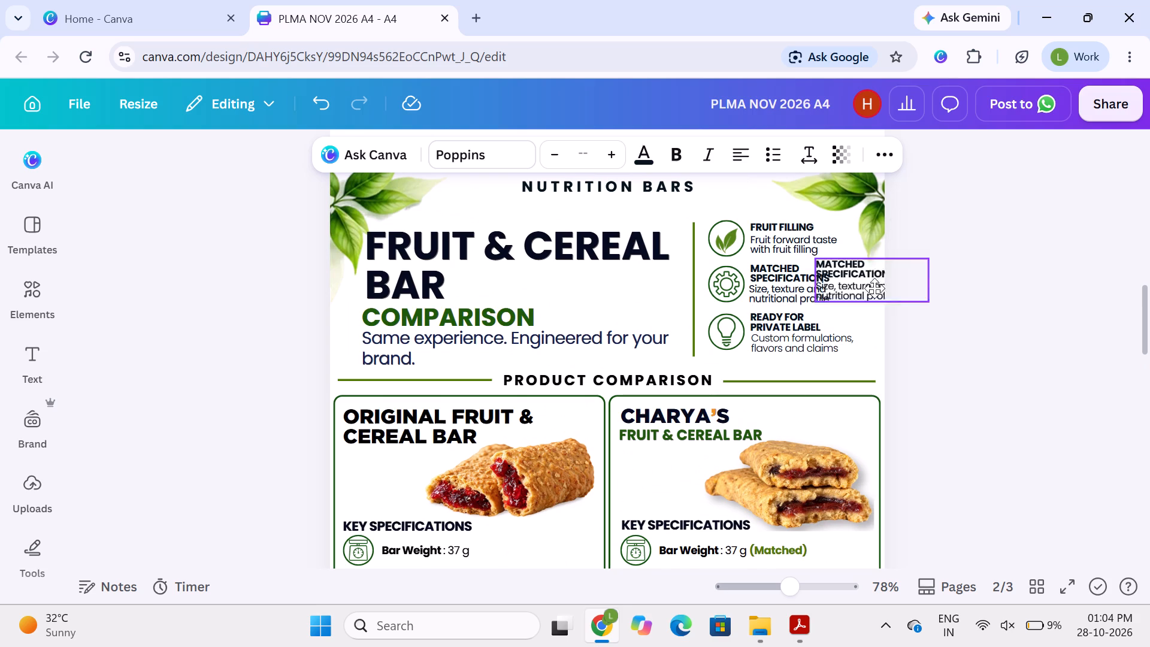
pyautogui.moveTo(874, 288); pyautogui.dragTo(851, 321)
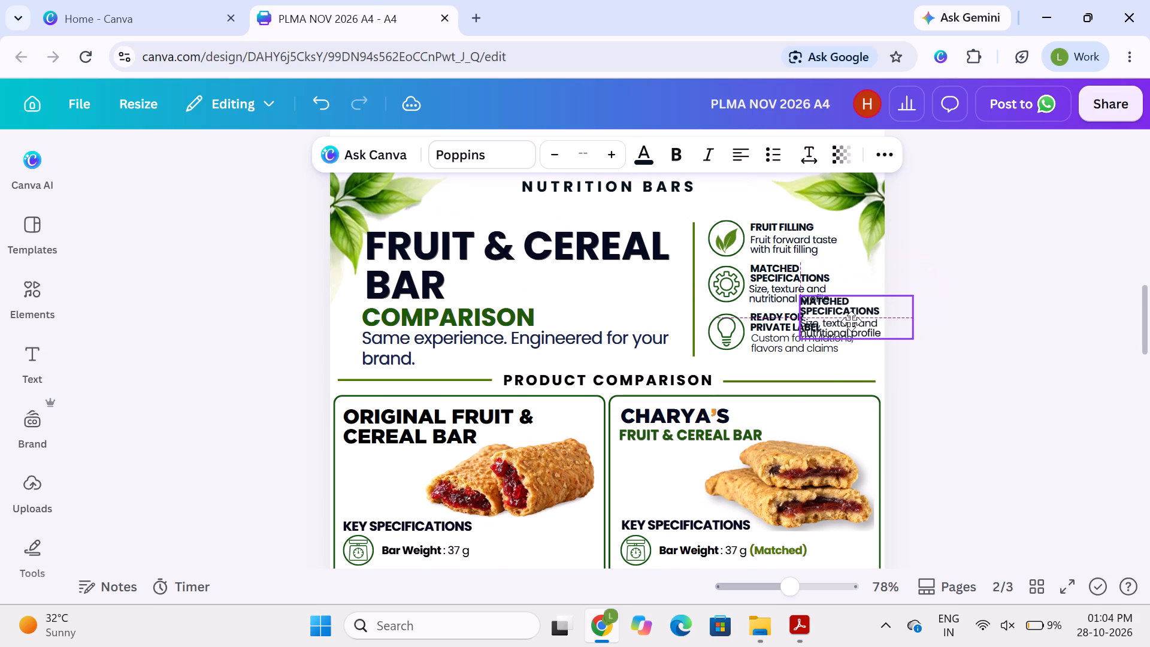
pyautogui.moveTo(851, 321); pyautogui.dragTo(854, 320)
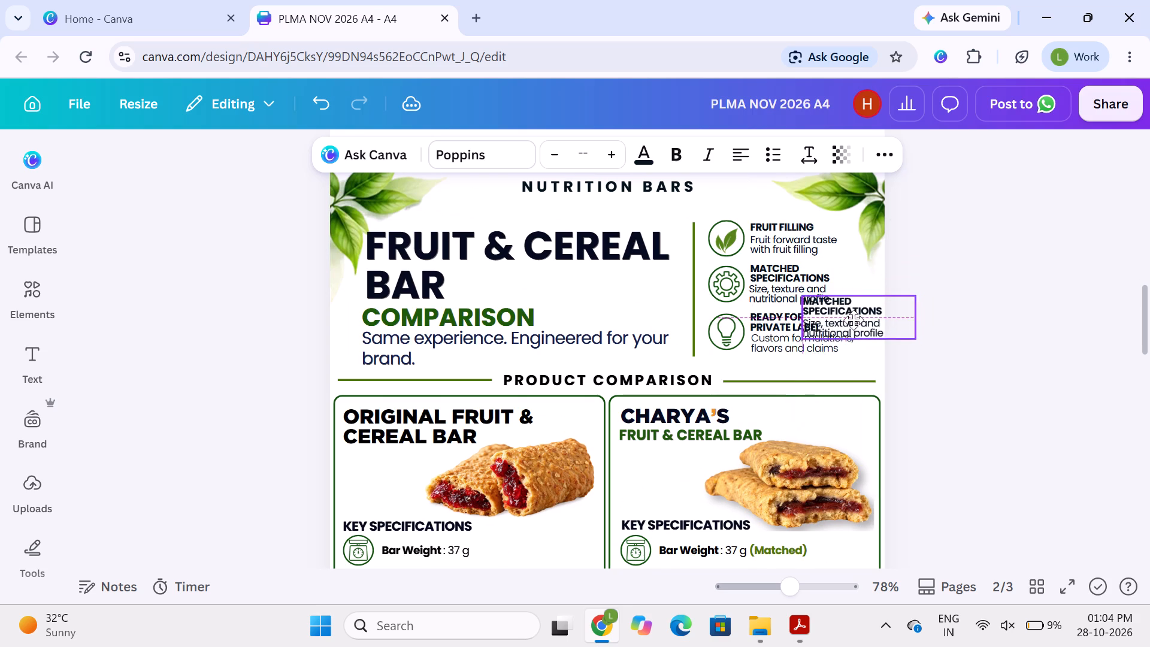
pyautogui.moveTo(854, 320); pyautogui.dragTo(835, 344)
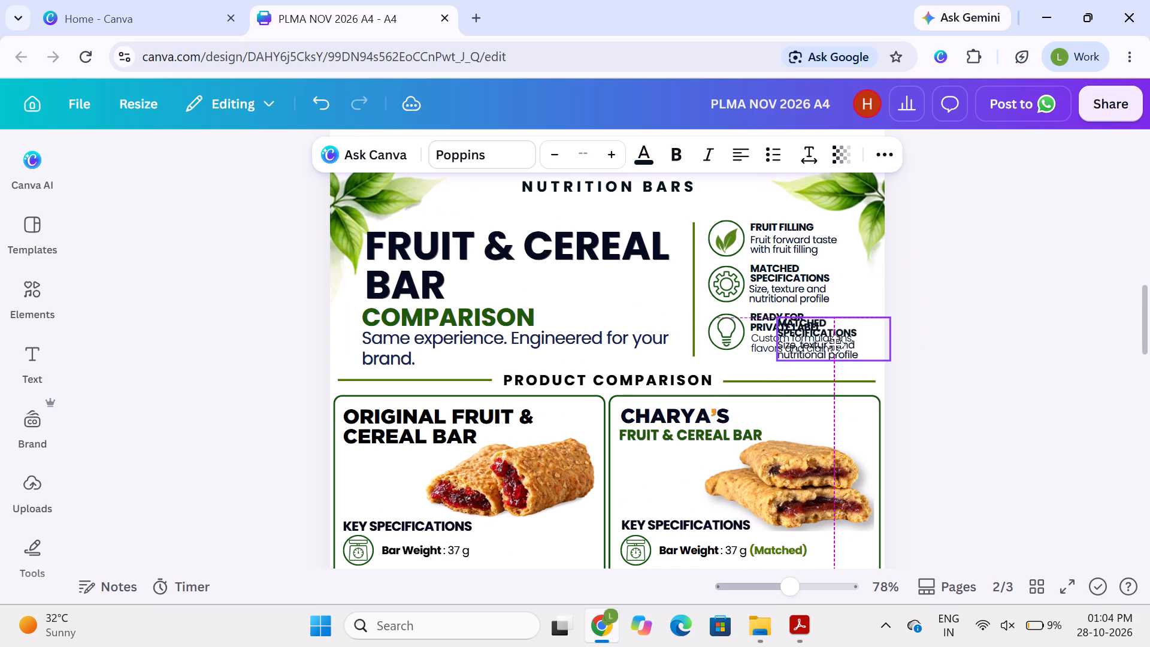
pyautogui.moveTo(835, 344); pyautogui.dragTo(842, 340)
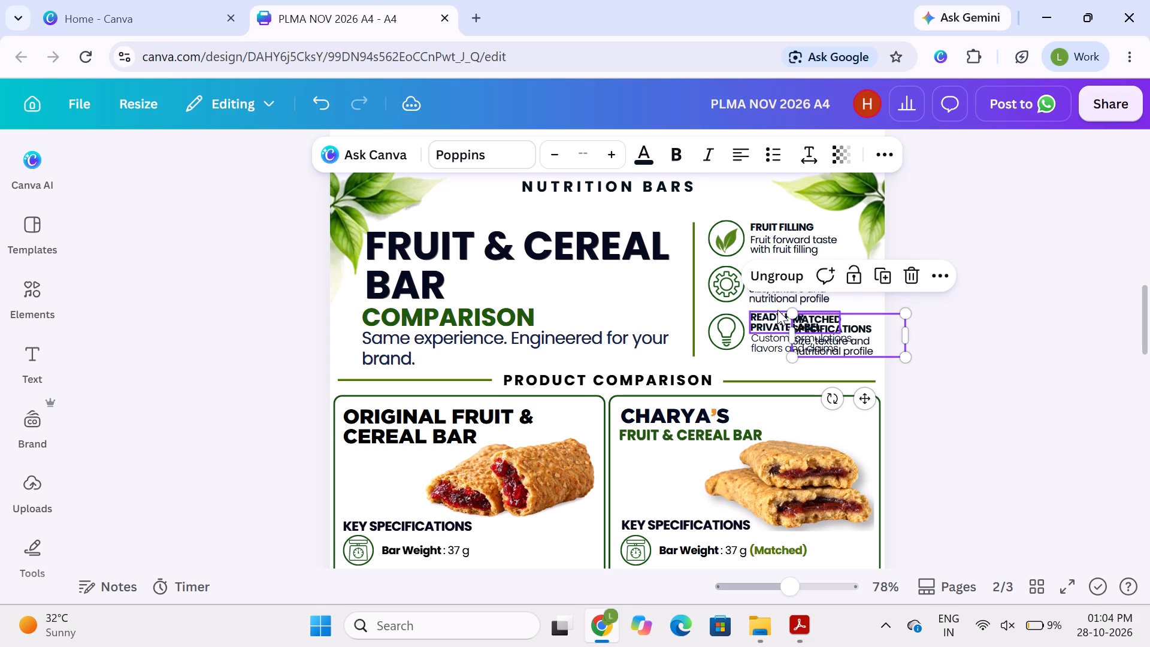
# Replace the old MATCHED SPECIFICATIONS text on page 2 with the copied group, placing it beside the gear icon.
pyautogui.click(772, 303)
pyautogui.press('BackSpace')
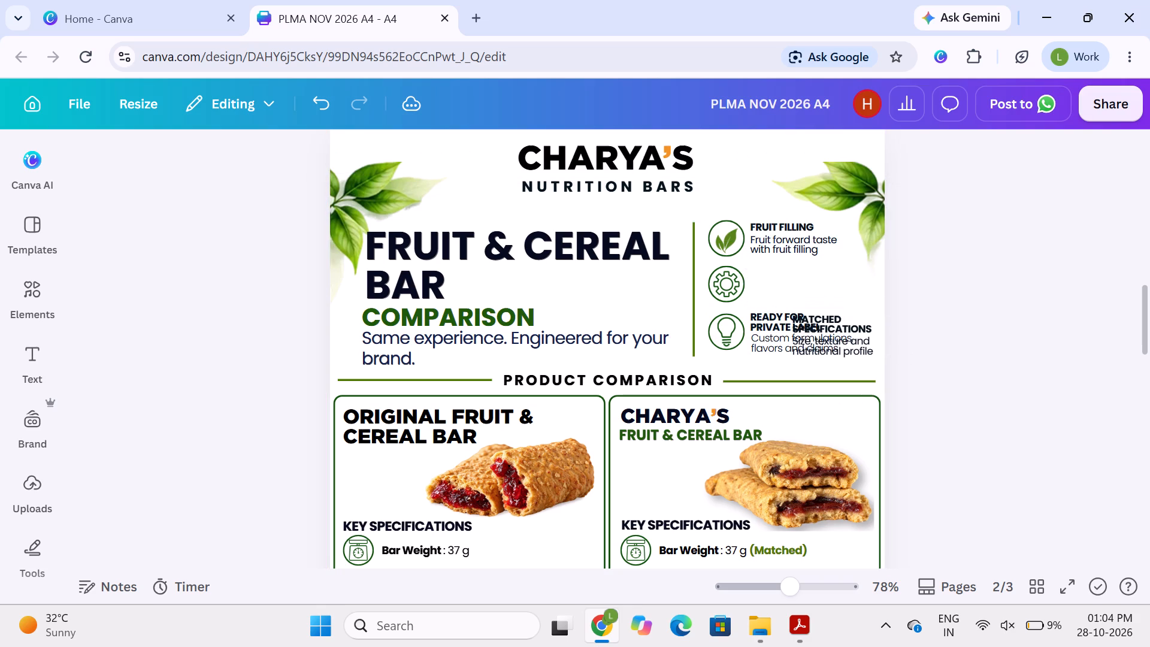
pyautogui.moveTo(854, 328); pyautogui.dragTo(813, 274)
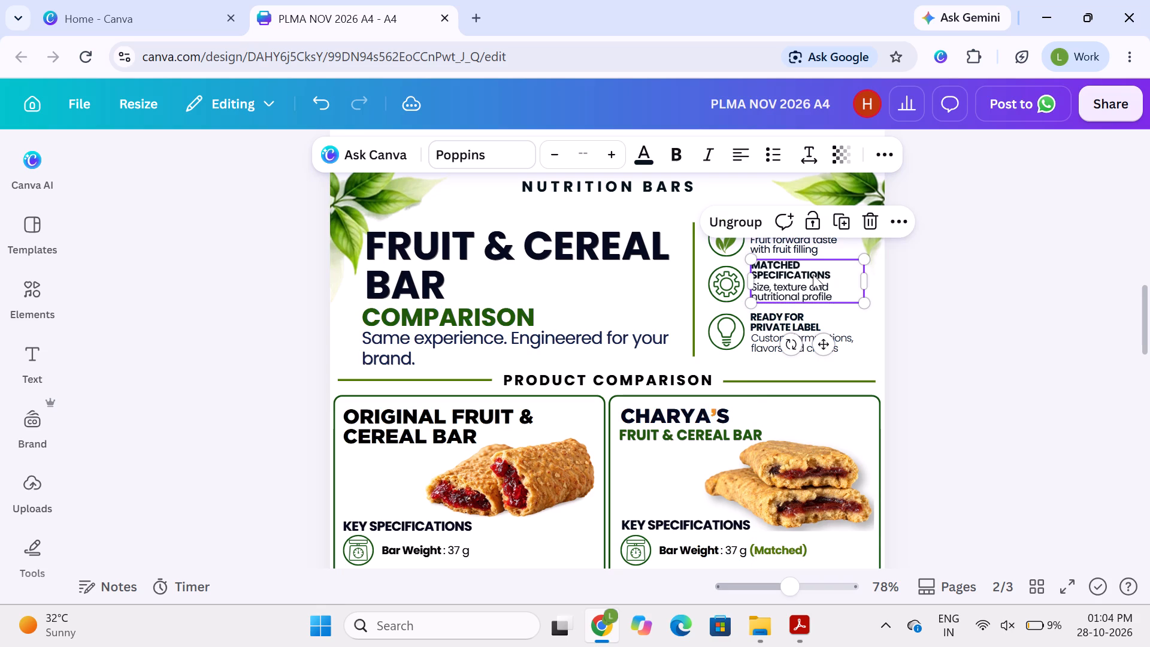
pyautogui.click(910, 284)
# Narrow the MATCHED SPECIFICATIONS group on page 2 to about 3.5 wide, keeping its line breaks.
pyautogui.click(848, 285)
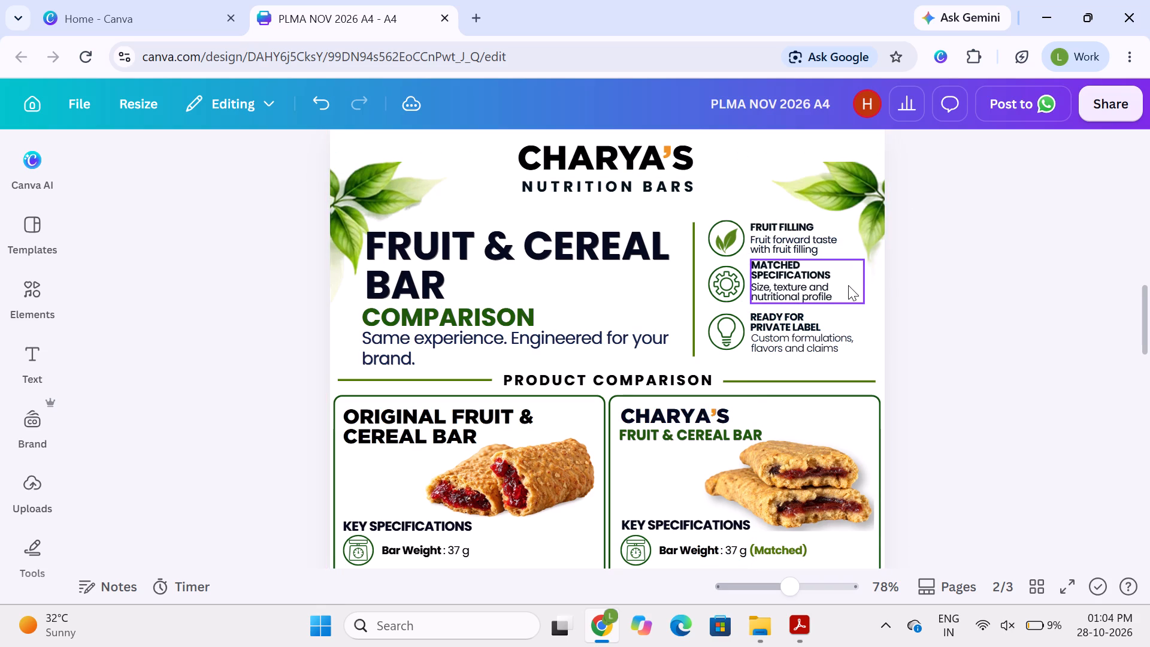
pyautogui.moveTo(862, 285); pyautogui.dragTo(843, 284)
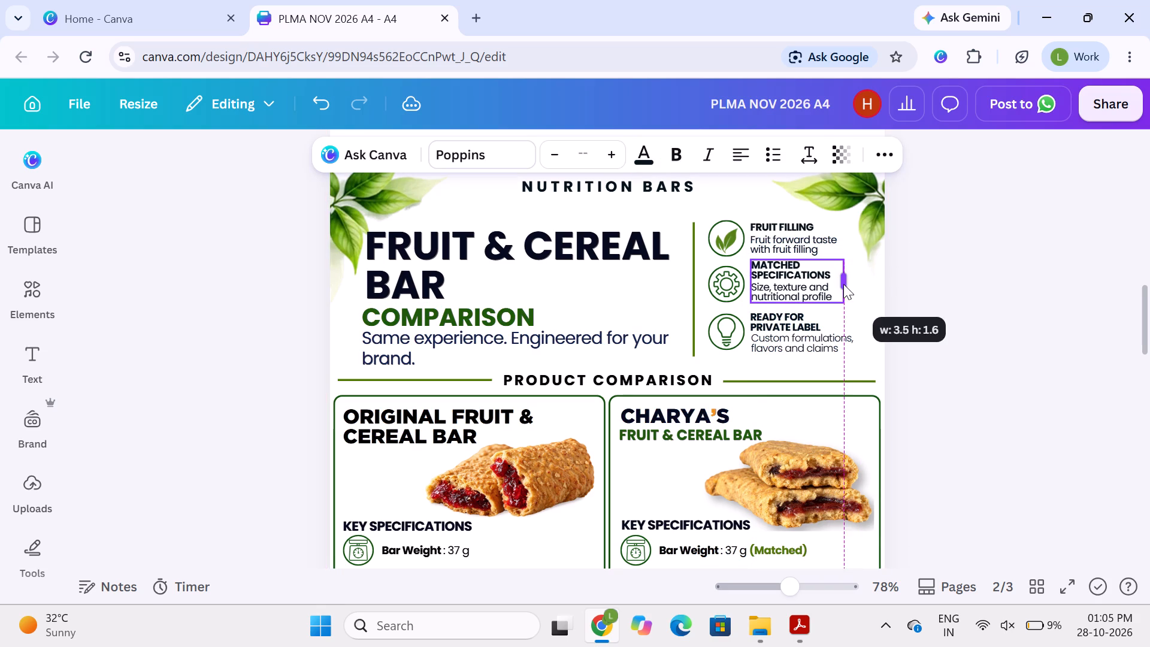
pyautogui.moveTo(843, 284); pyautogui.dragTo(841, 284)
pyautogui.click(948, 280)
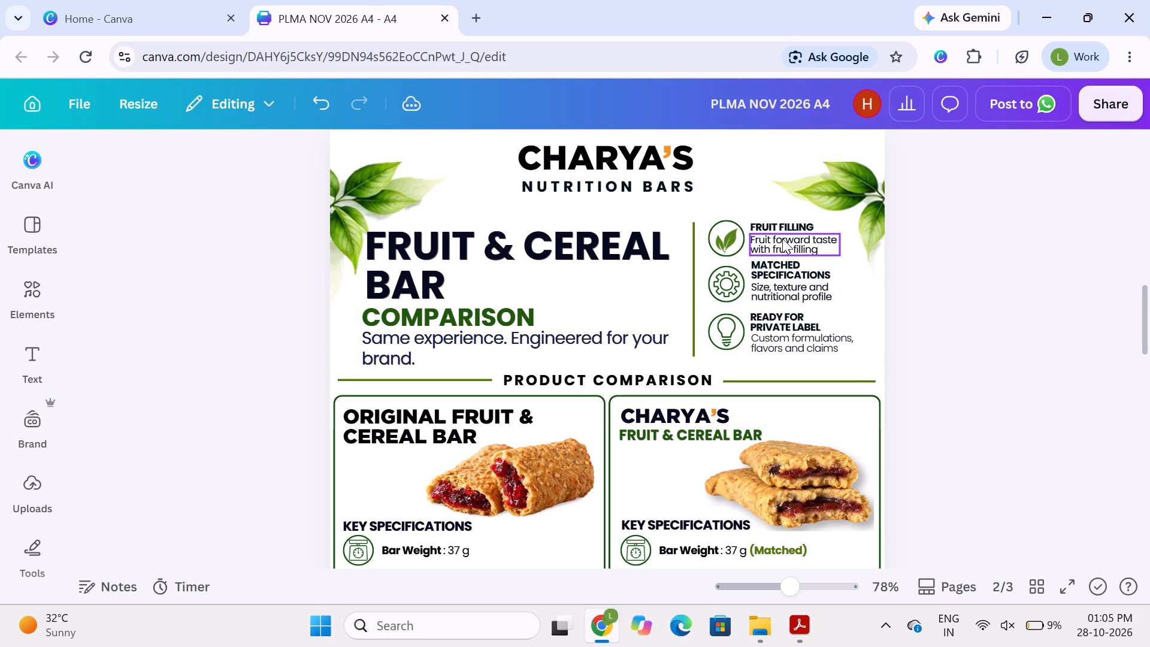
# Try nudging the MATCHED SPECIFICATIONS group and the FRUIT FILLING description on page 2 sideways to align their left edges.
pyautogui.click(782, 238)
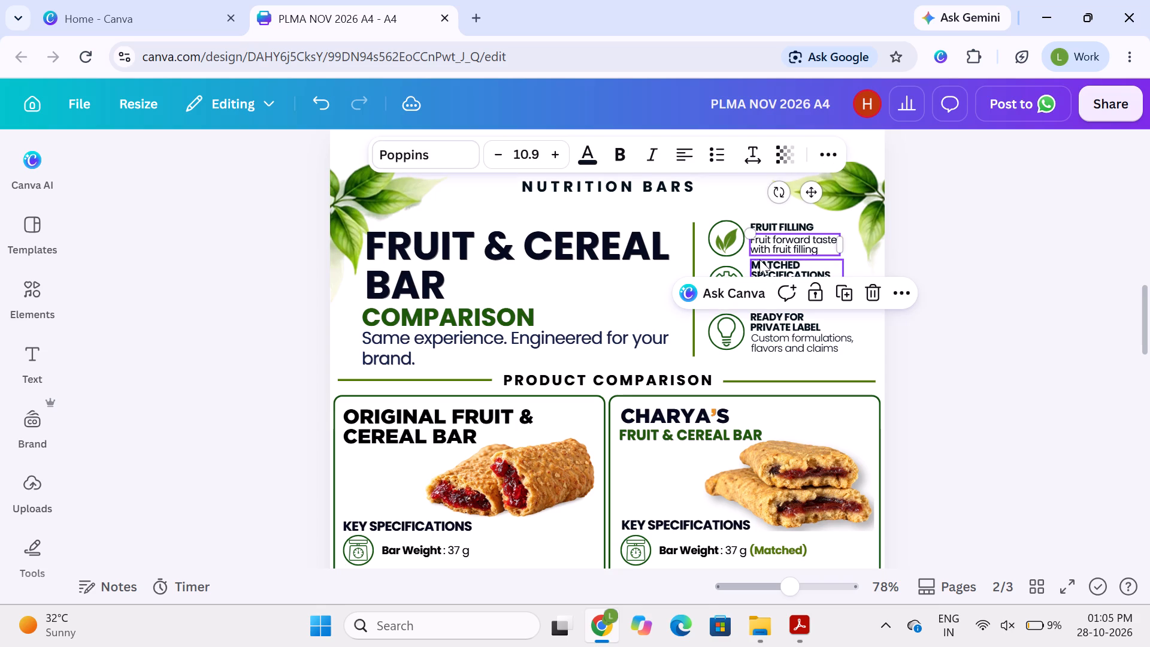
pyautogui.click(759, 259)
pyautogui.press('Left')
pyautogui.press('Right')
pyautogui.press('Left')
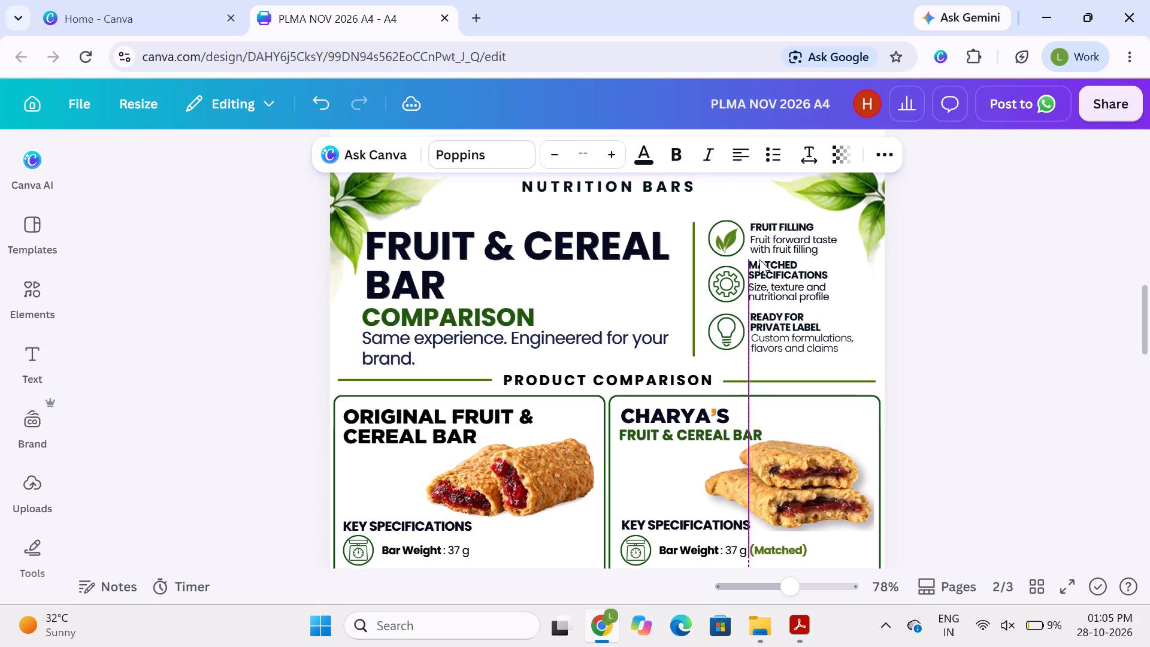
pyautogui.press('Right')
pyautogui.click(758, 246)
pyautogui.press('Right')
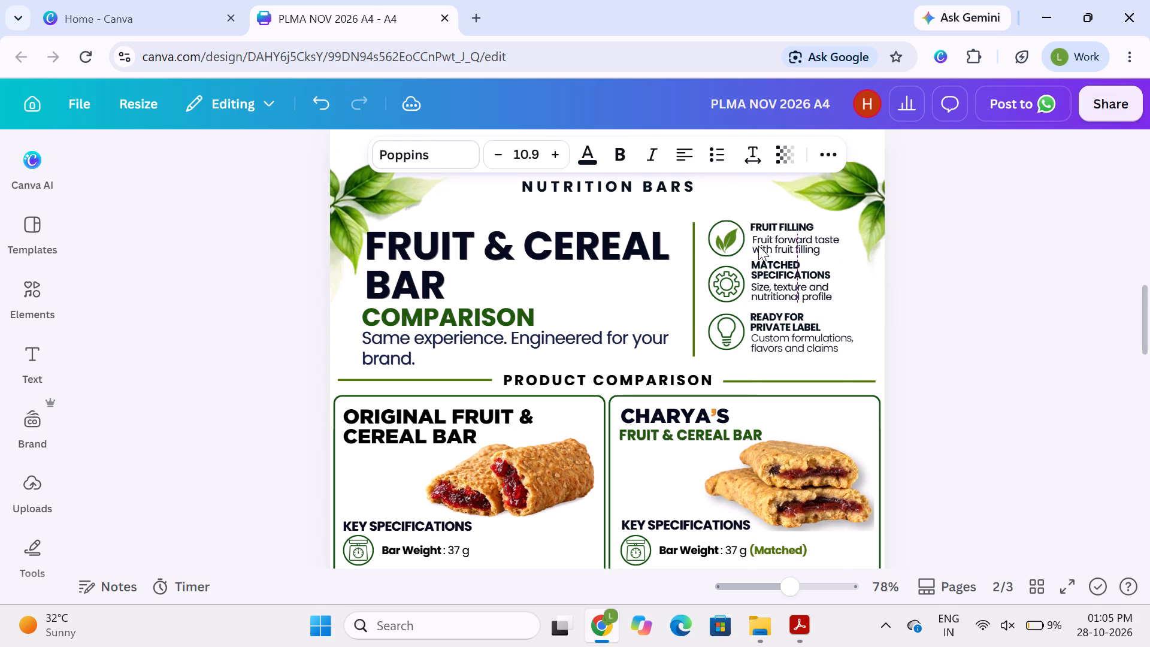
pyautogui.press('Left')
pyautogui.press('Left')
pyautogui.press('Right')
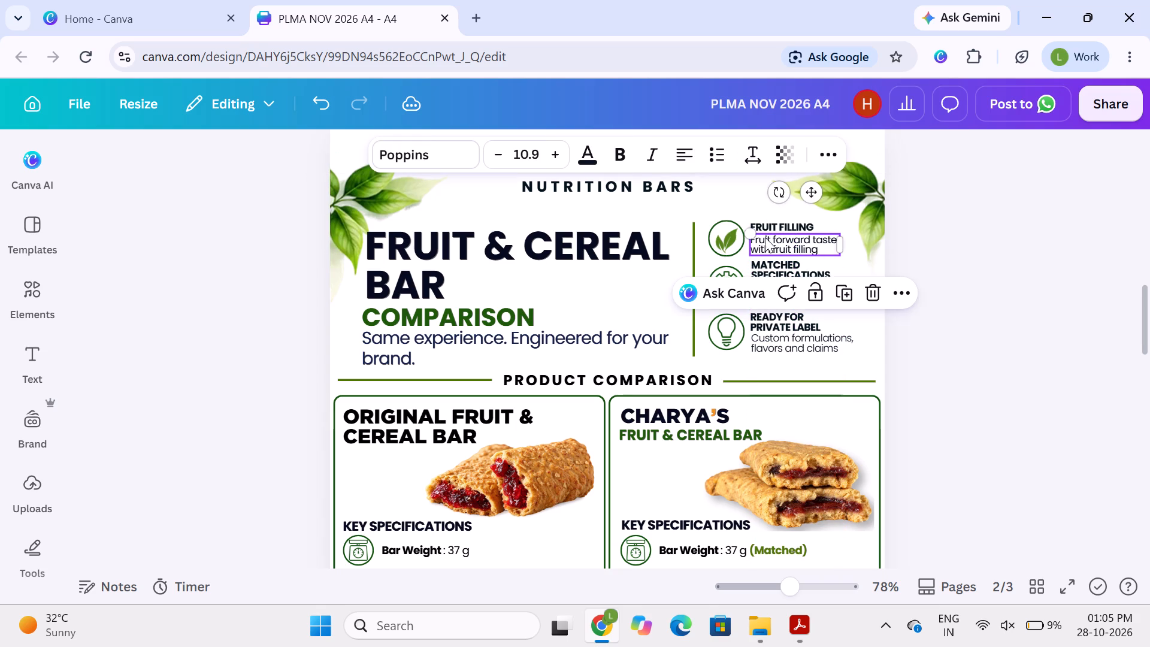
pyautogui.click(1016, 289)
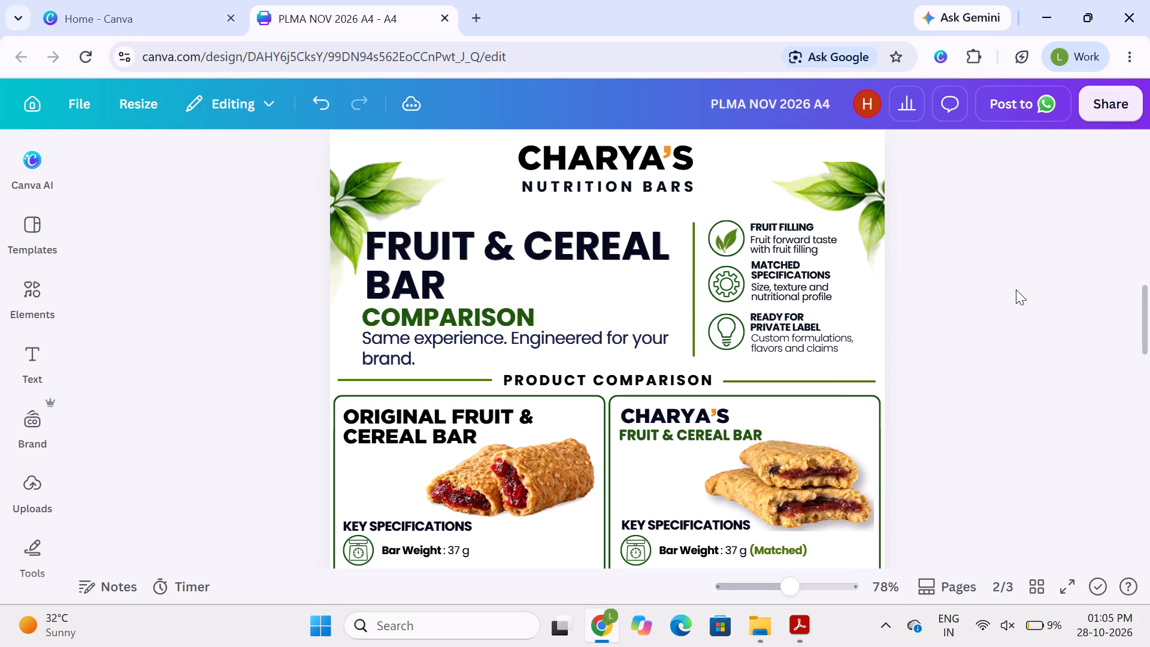
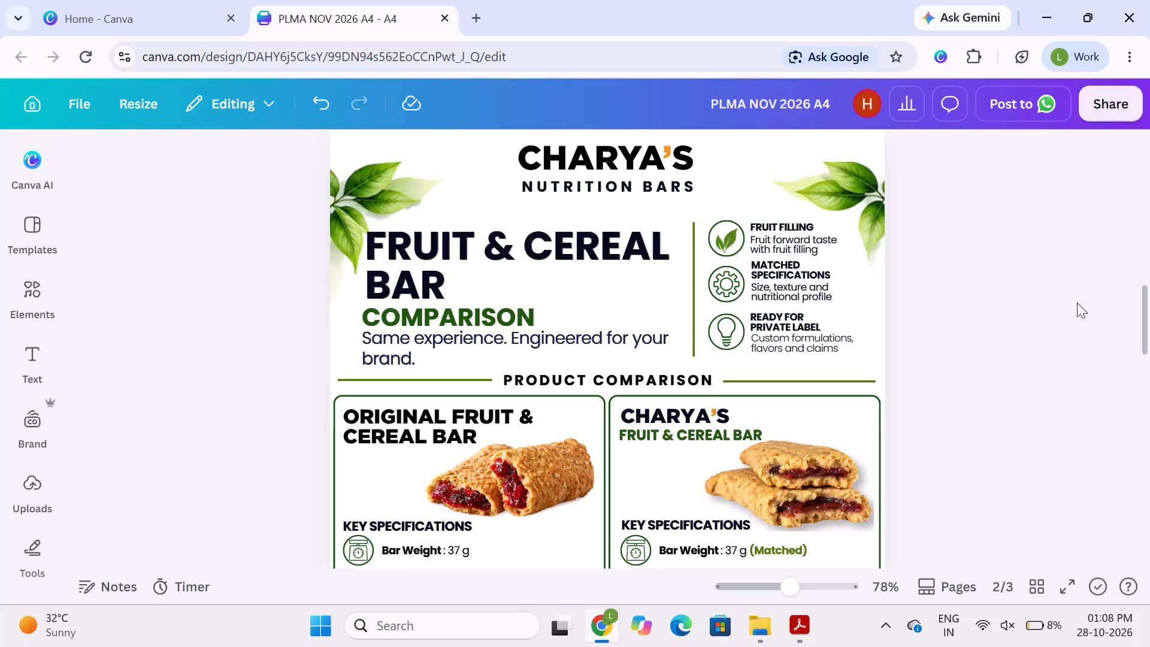
# Review all three pages, comparing the feature lists, specifications, nutrition tables and key claims for consistency.
pyautogui.scroll(-6, 1077, 303)
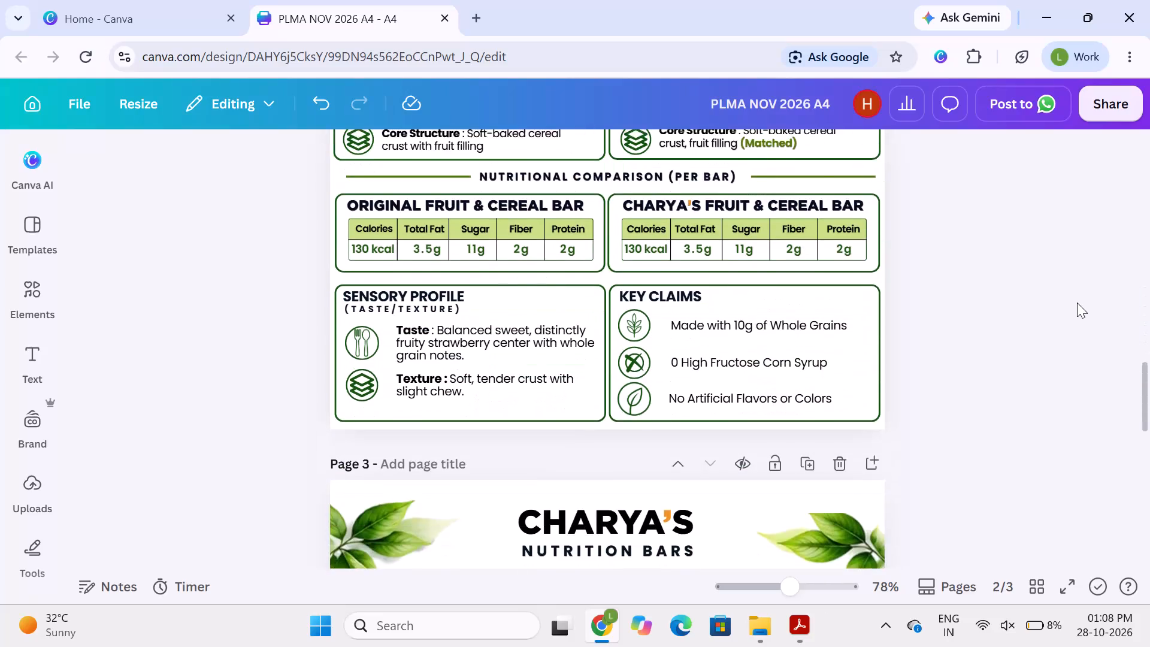
pyautogui.scroll(-3, 1077, 303)
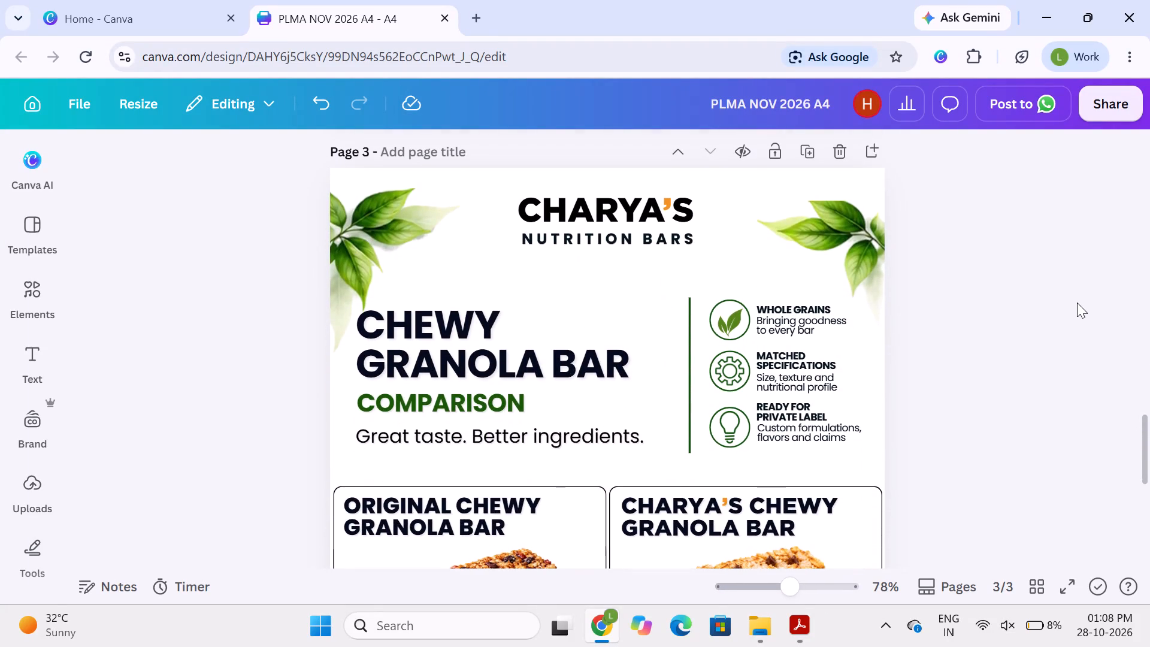
pyautogui.scroll(1, 1077, 303)
pyautogui.scroll(-2, 903, 400)
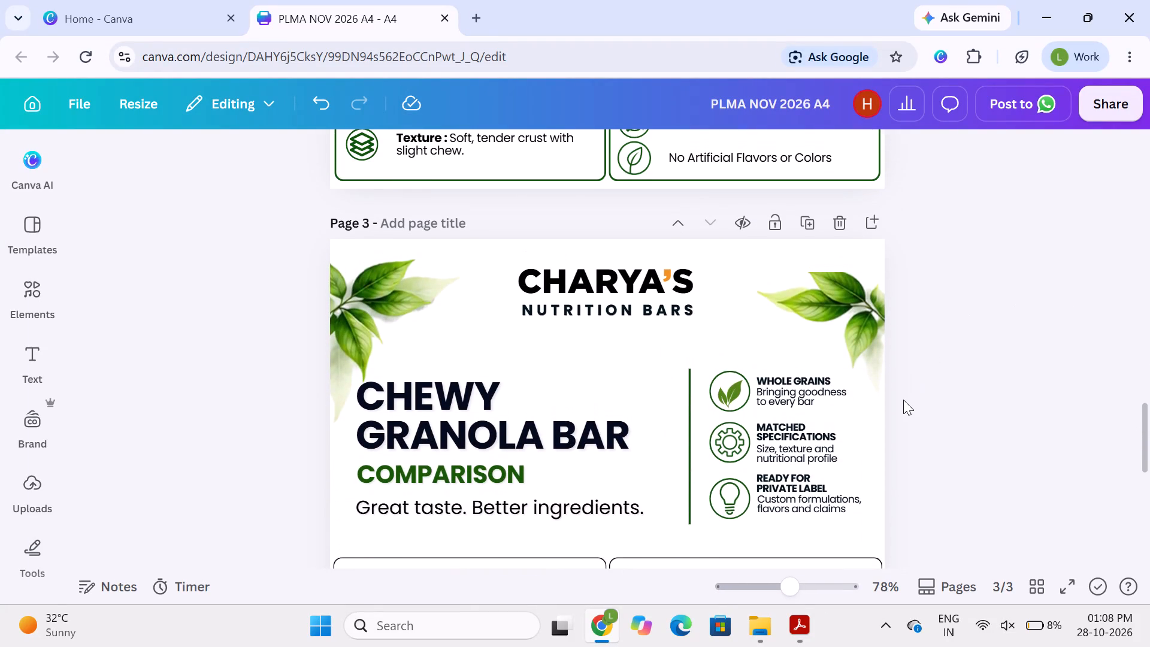
pyautogui.scroll(-3, 903, 400)
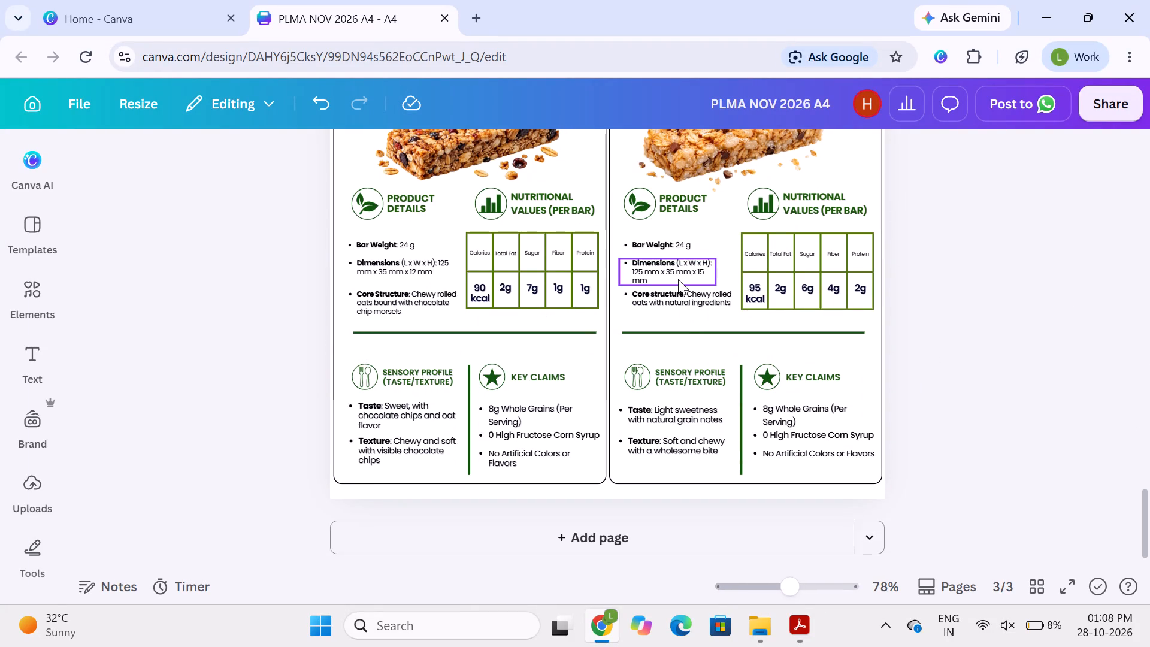
pyautogui.scroll(6, 678, 279)
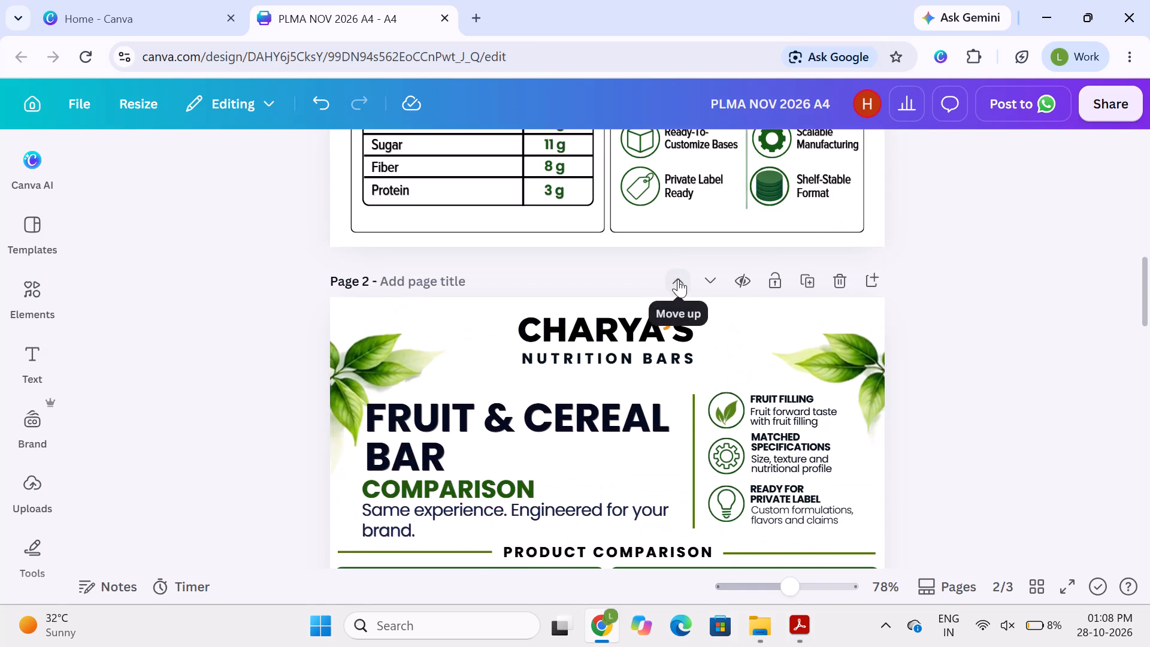
pyautogui.scroll(3, 678, 279)
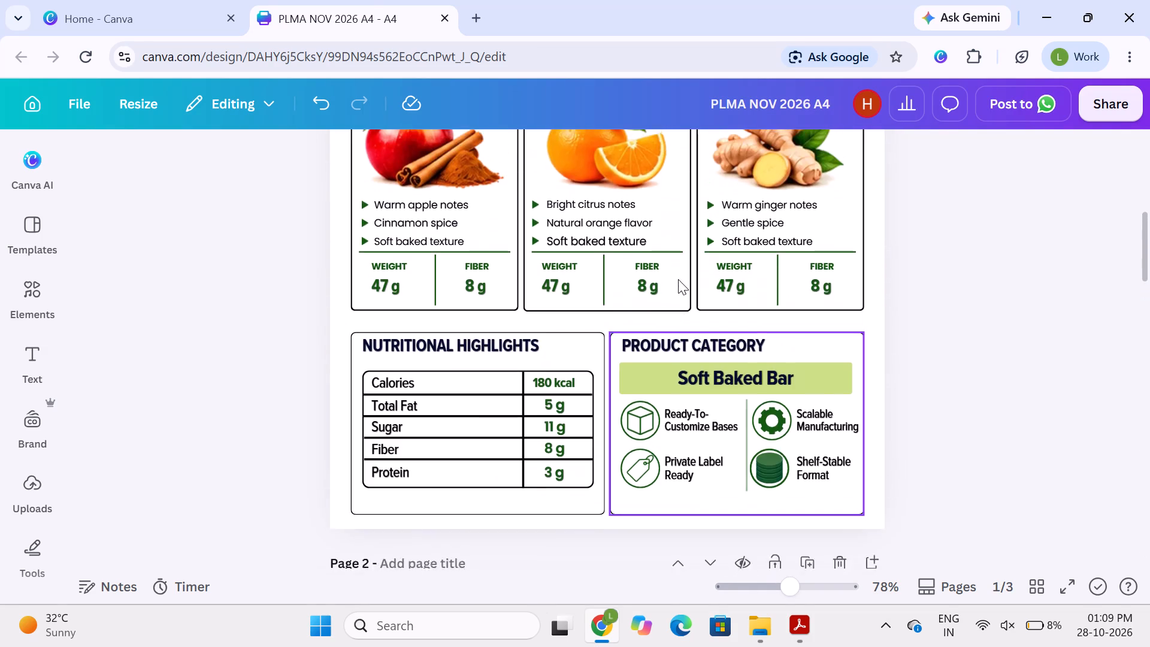
pyautogui.scroll(1, 678, 279)
pyautogui.scroll(-4, 678, 279)
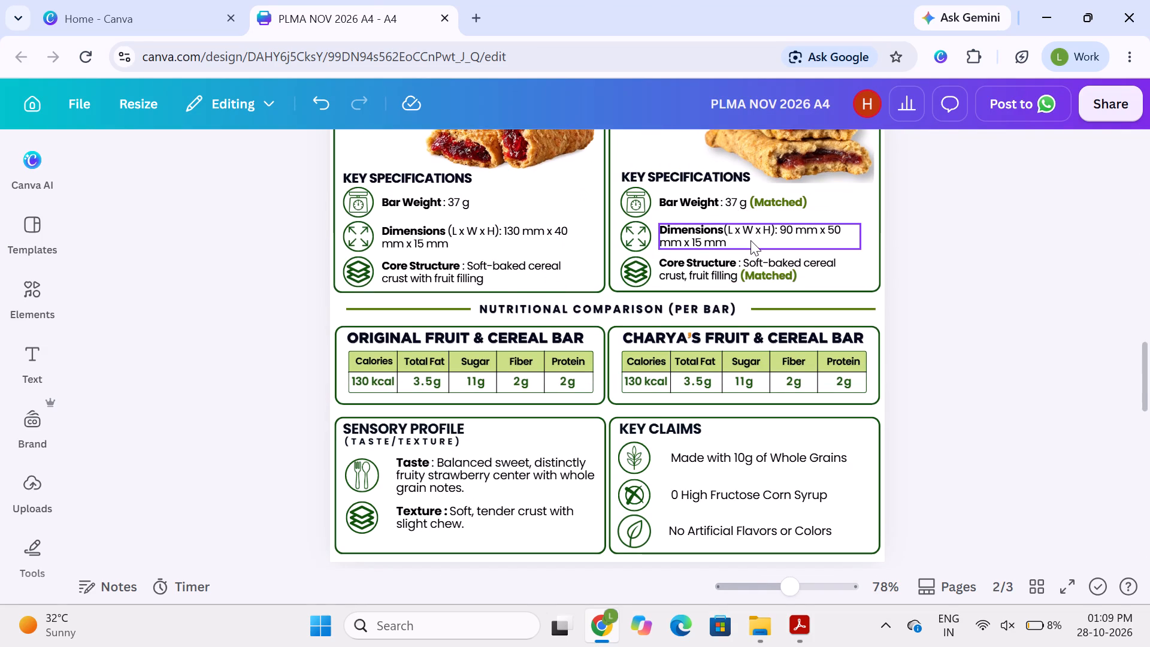
pyautogui.scroll(-7, 583, 305)
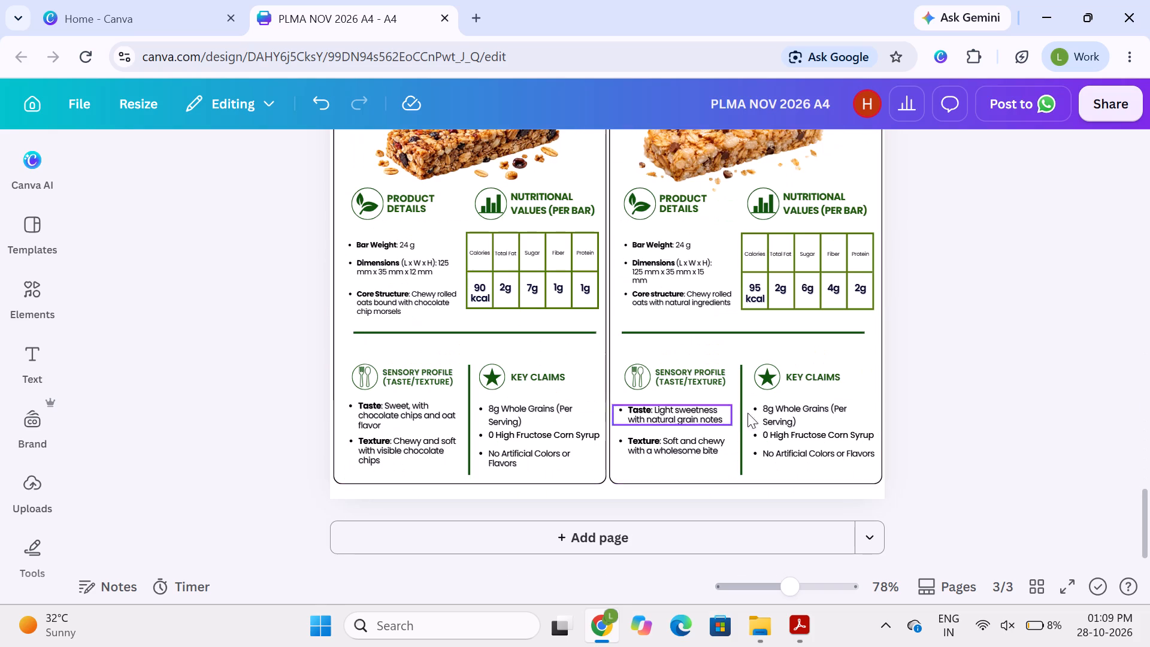
pyautogui.scroll(5, 677, 261)
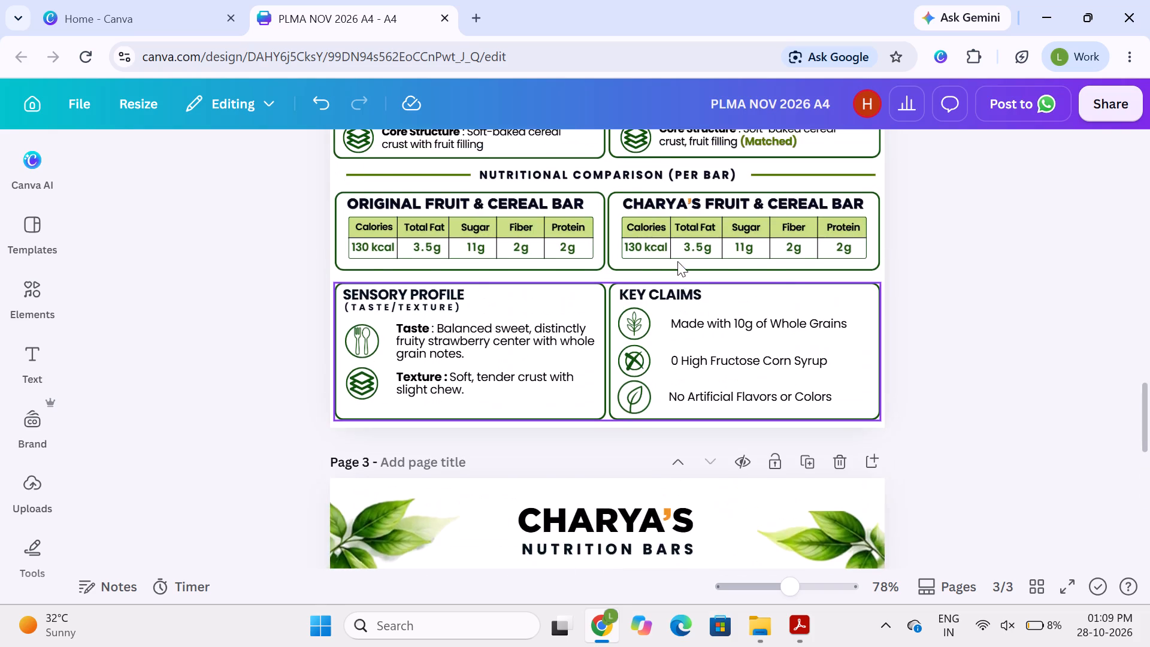
pyautogui.scroll(1, 677, 261)
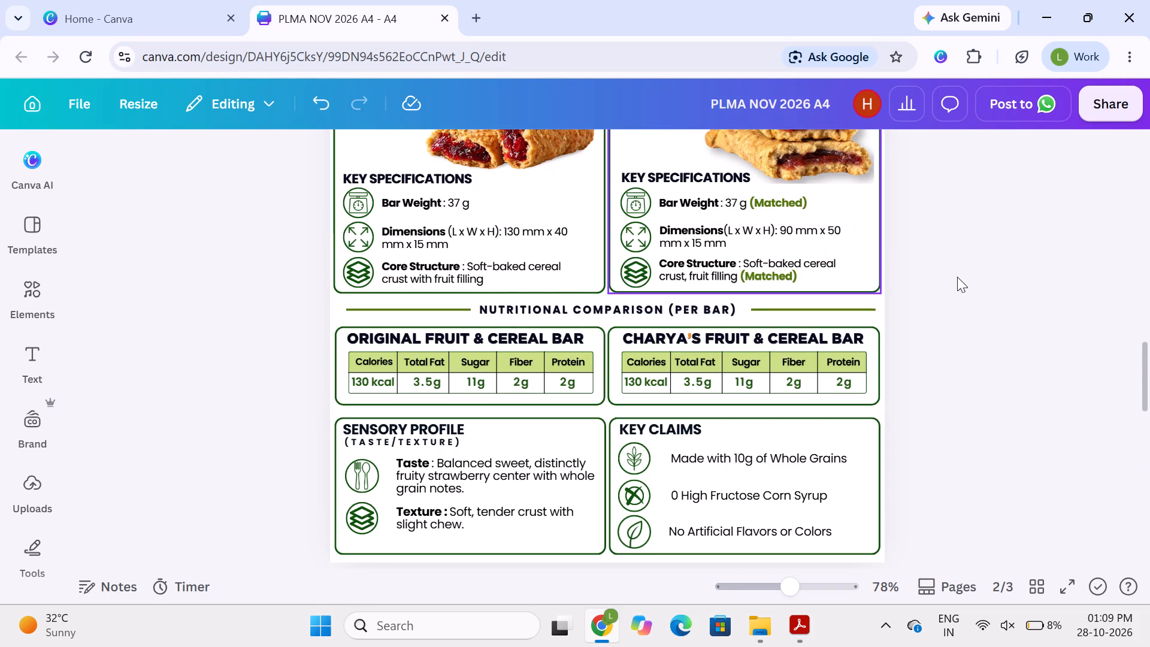
pyautogui.click(965, 277)
# Close the PDF open in Acrobat and delete the old PLMA NOV 2026 A4 (1) PDF from the Downloads folder in File Explorer.
pyautogui.click(1098, 110)
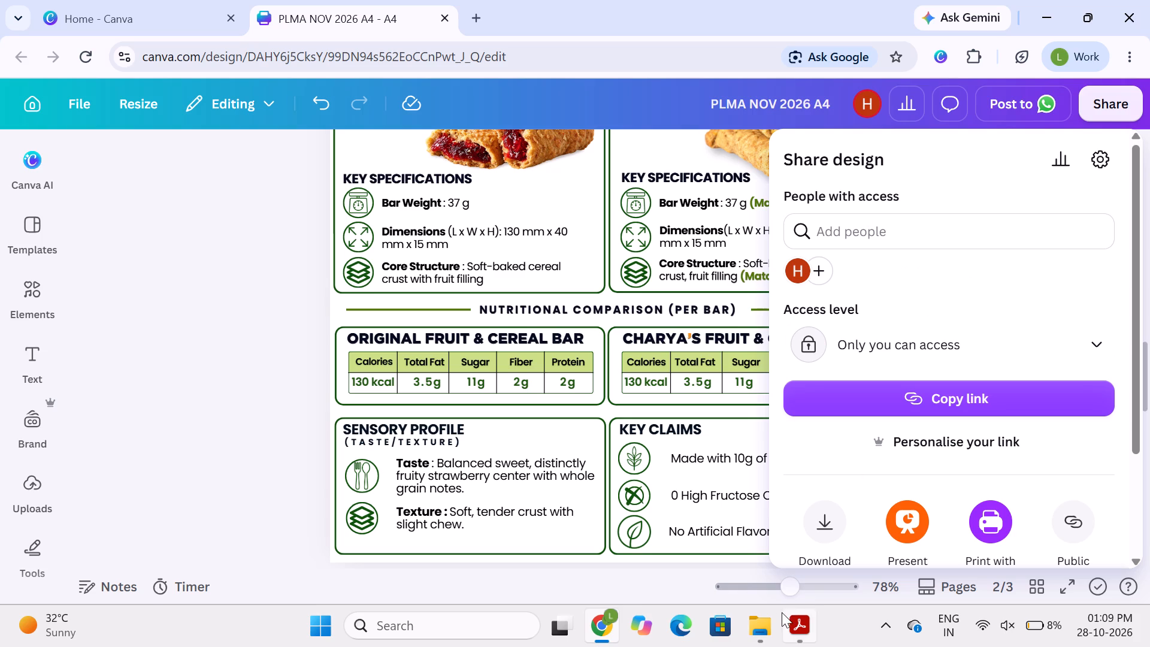
pyautogui.click(766, 622)
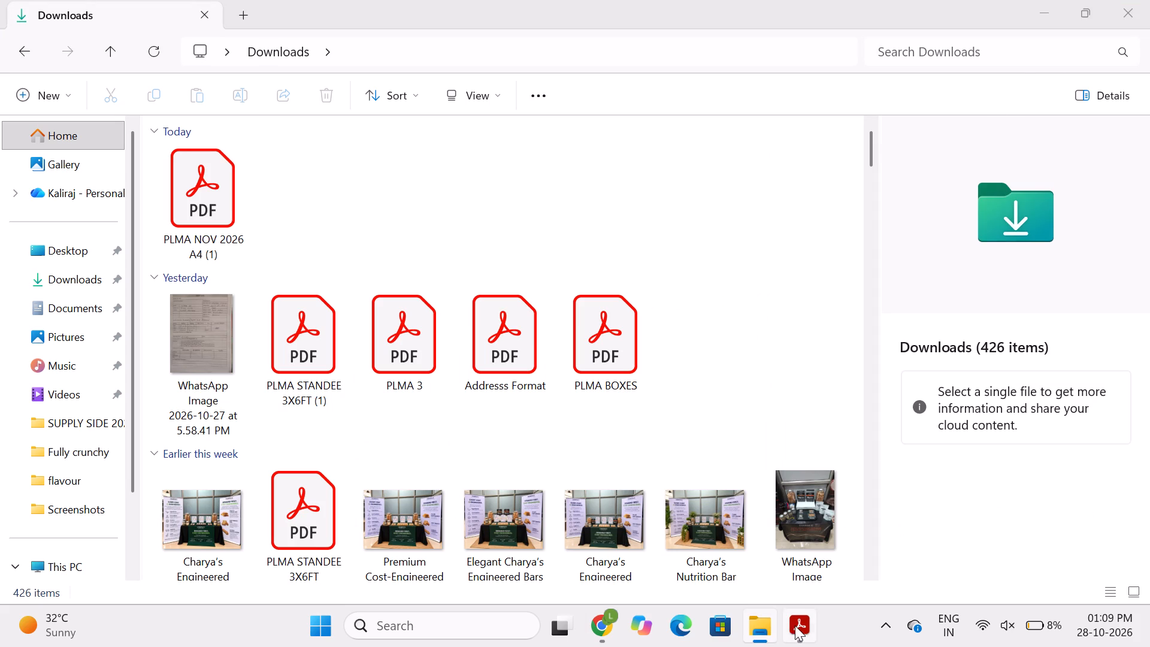
pyautogui.click(795, 625)
pyautogui.click(1124, 17)
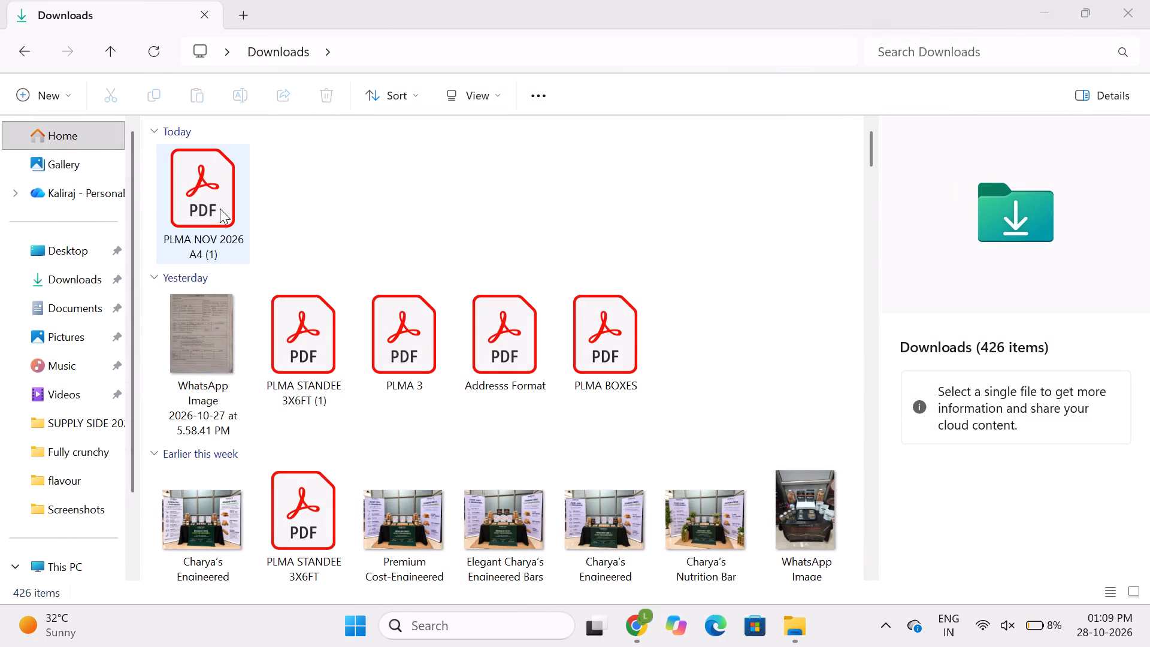
pyautogui.click(220, 208)
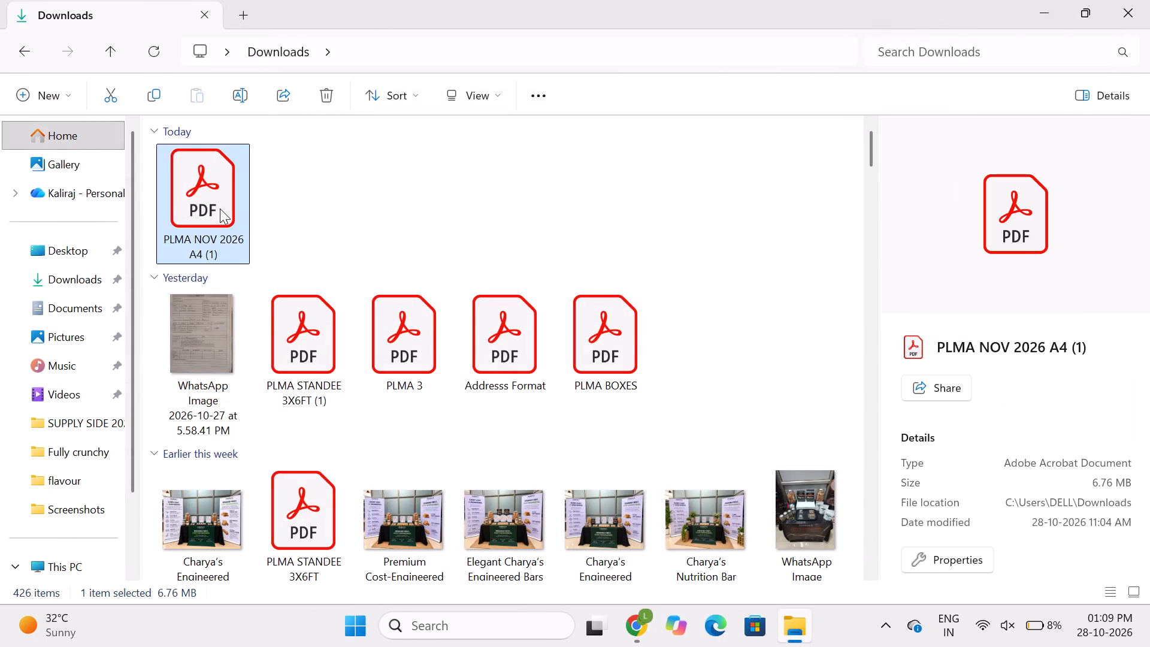
pyautogui.press('Delete')
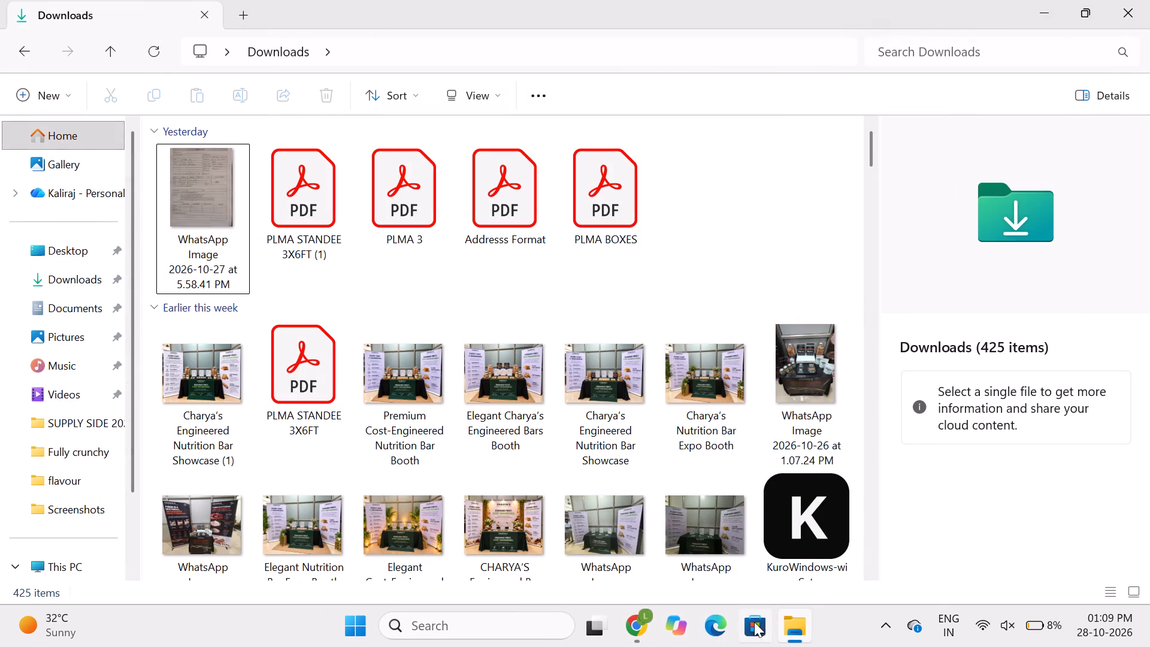
# Back in Canva, download all pages of the design as a print PDF with the CMYK colour profile.
pyautogui.click(629, 640)
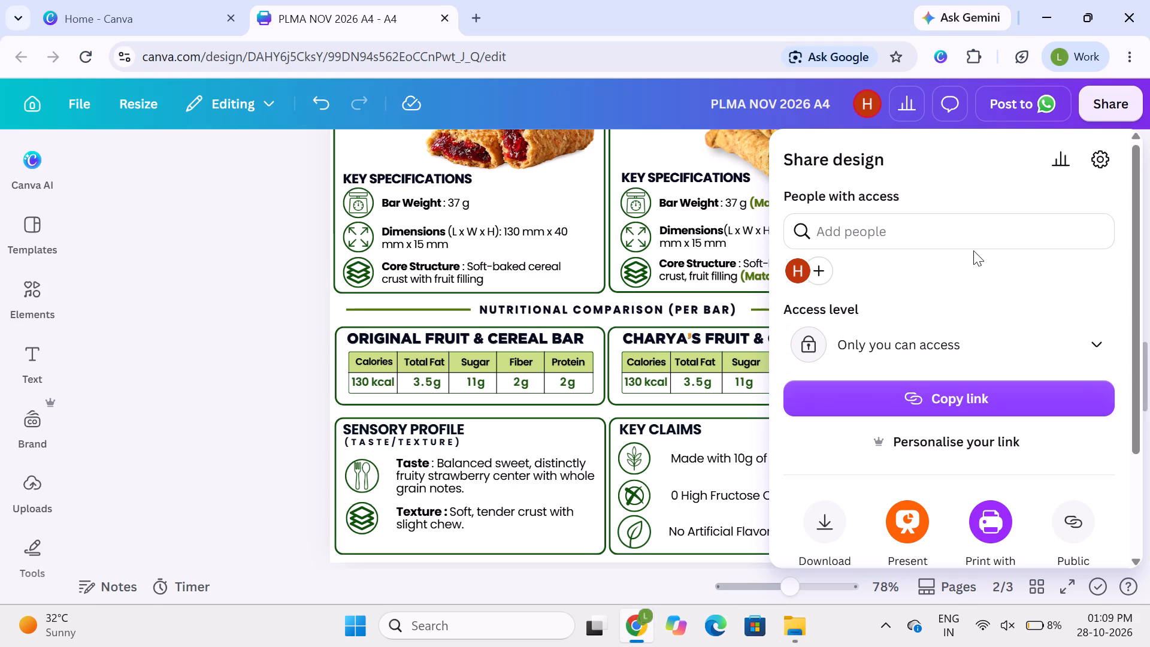
pyautogui.click(830, 506)
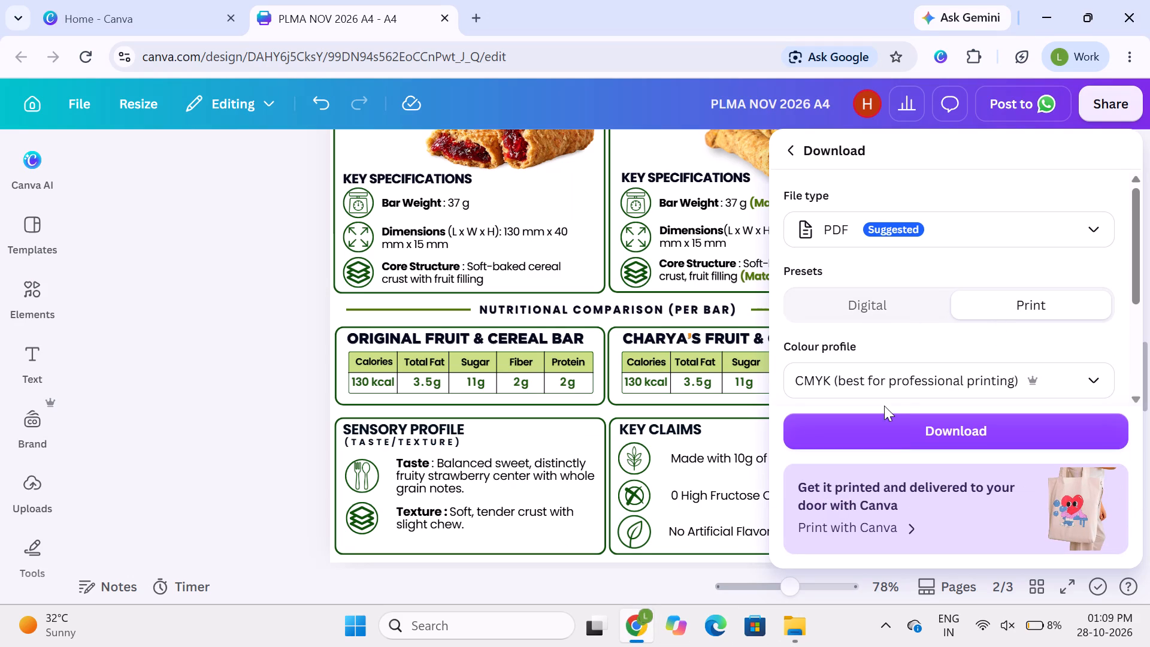
pyautogui.scroll(-3, 888, 307)
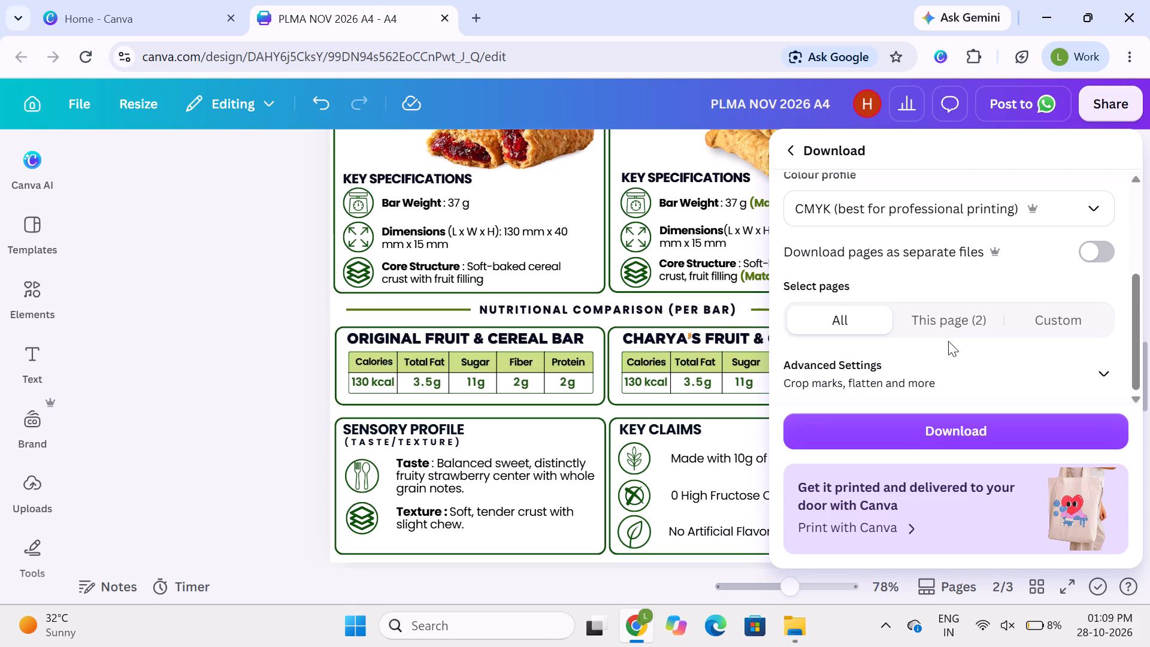
pyautogui.click(911, 424)
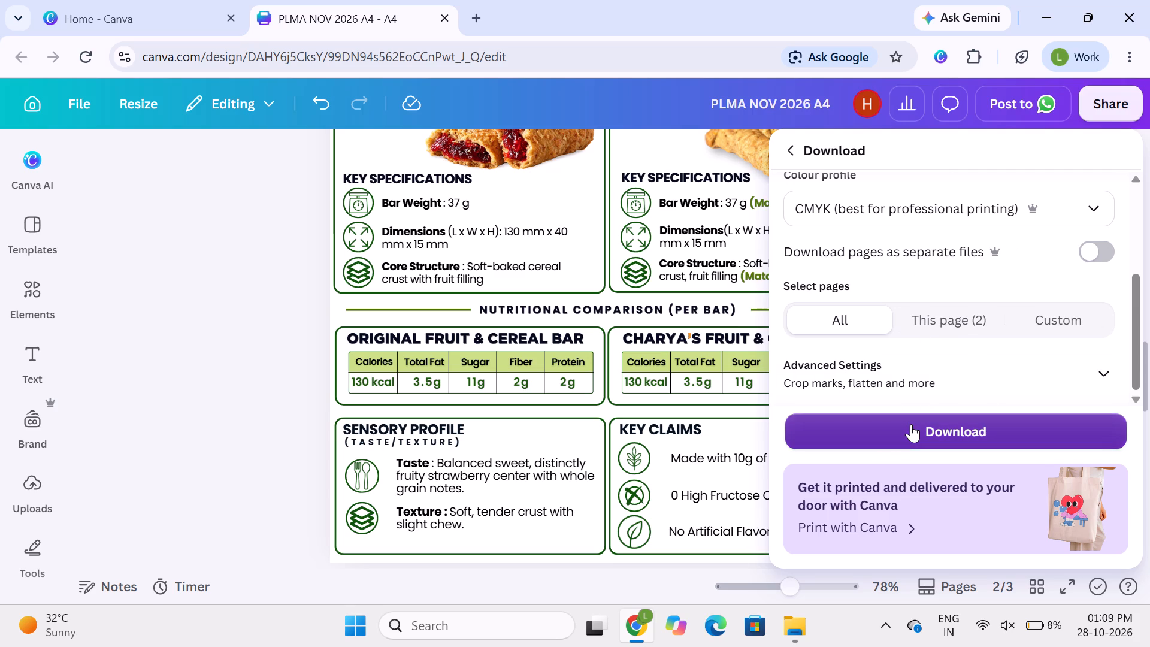
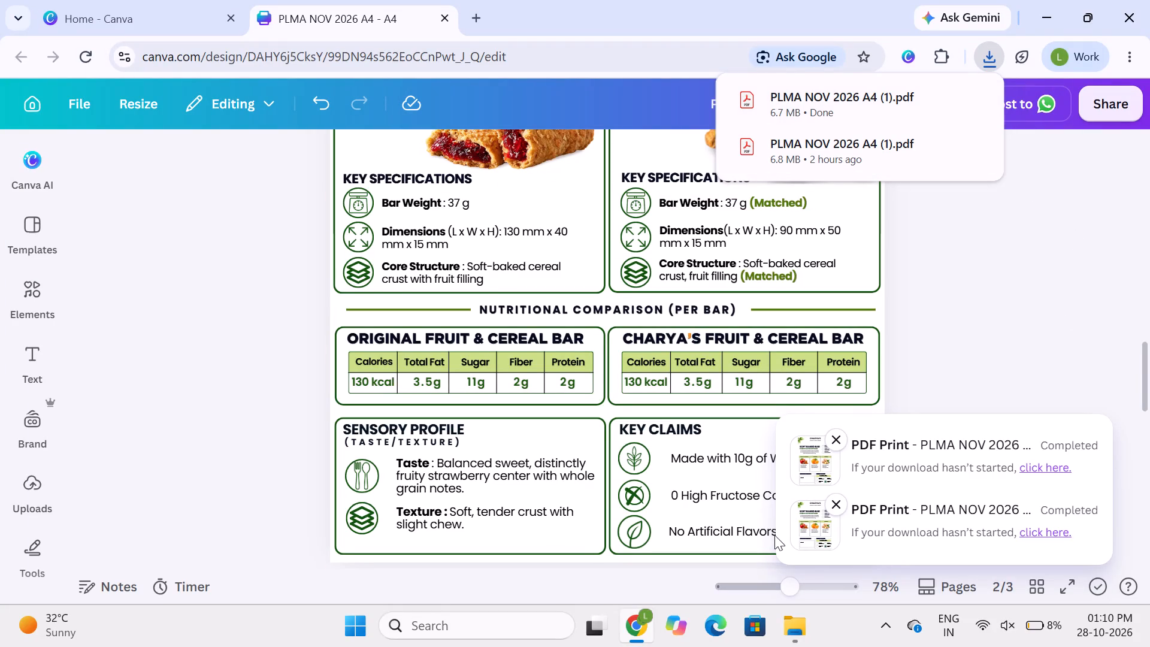
# Switch to File Explorer and open the newly exported PLMA NOV 2026 A4 (1) PDF from the Downloads folder.
pyautogui.click(791, 641)
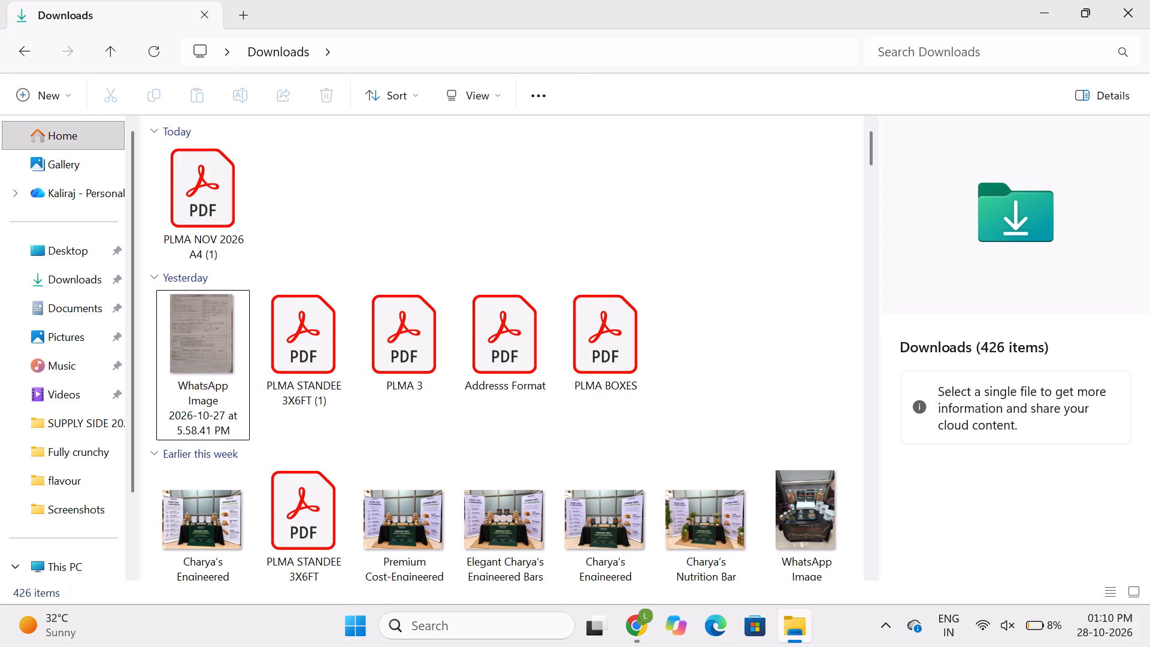
pyautogui.doubleClick(215, 164)
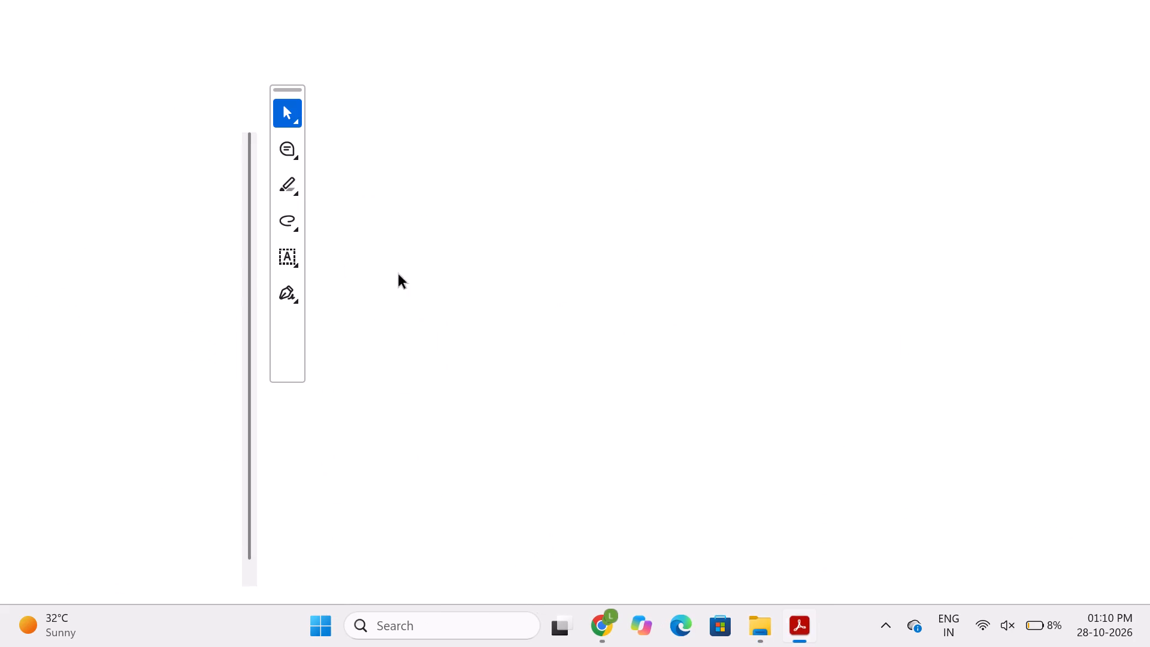
# Check the exported Soft Baked Bar and Fruit & Cereal Bar pages, reading their specifications, nutrition tables and key claims.
pyautogui.scroll(-1, 553, 289)
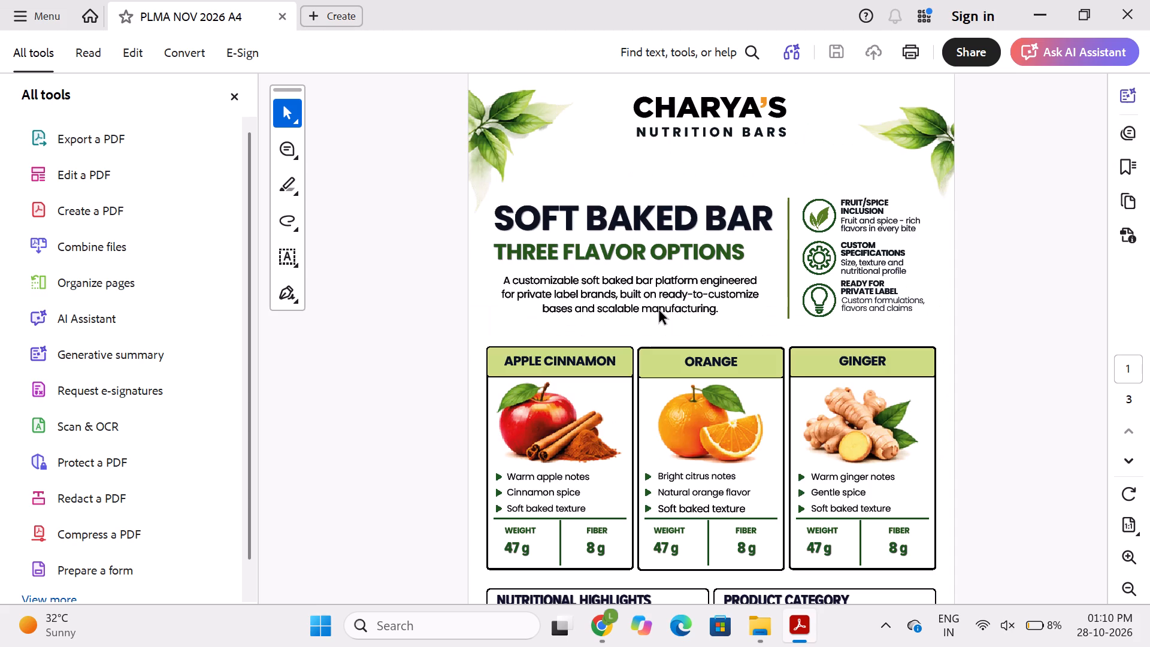
pyautogui.scroll(-4, 659, 311)
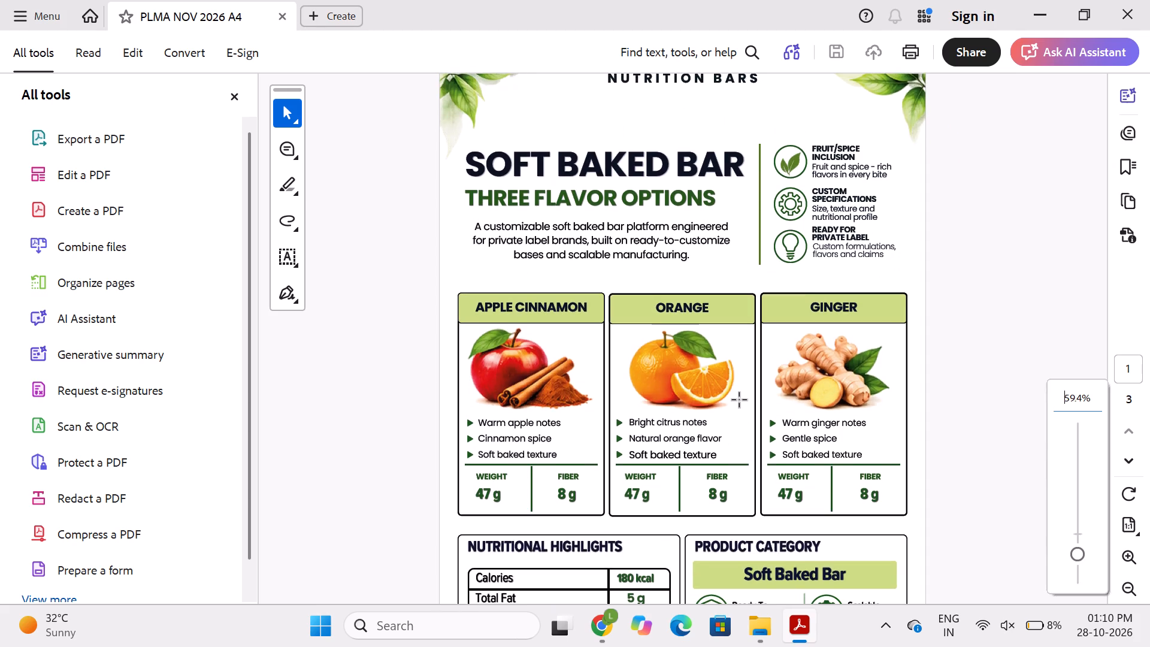
pyautogui.scroll(-5, 740, 400)
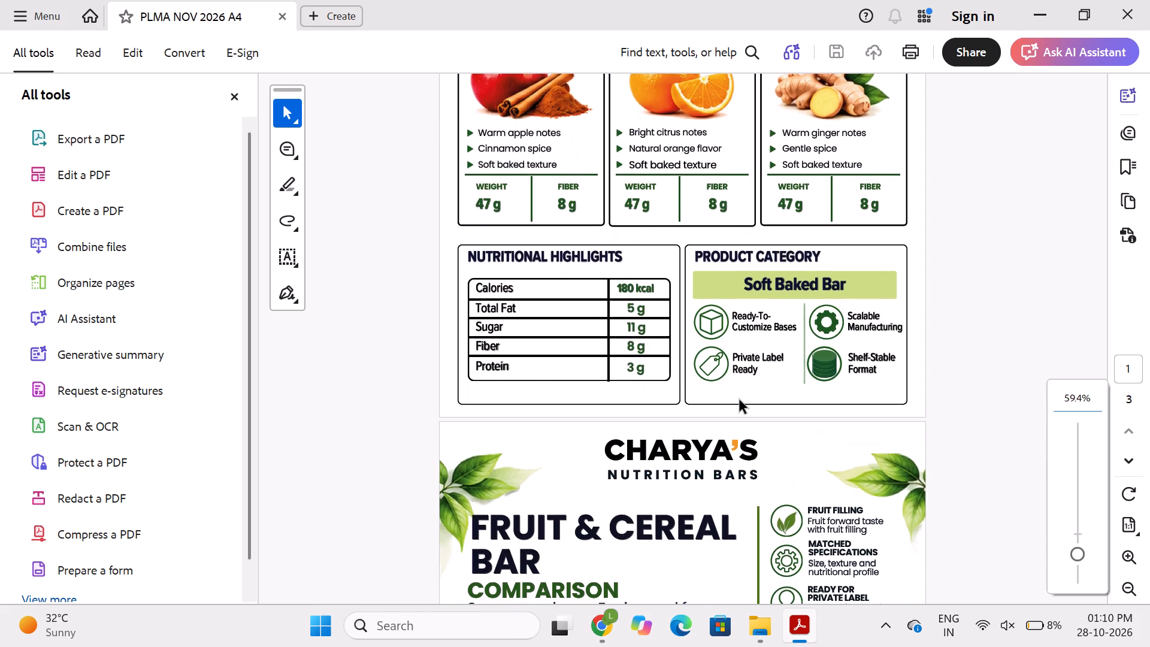
pyautogui.scroll(-9, 740, 400)
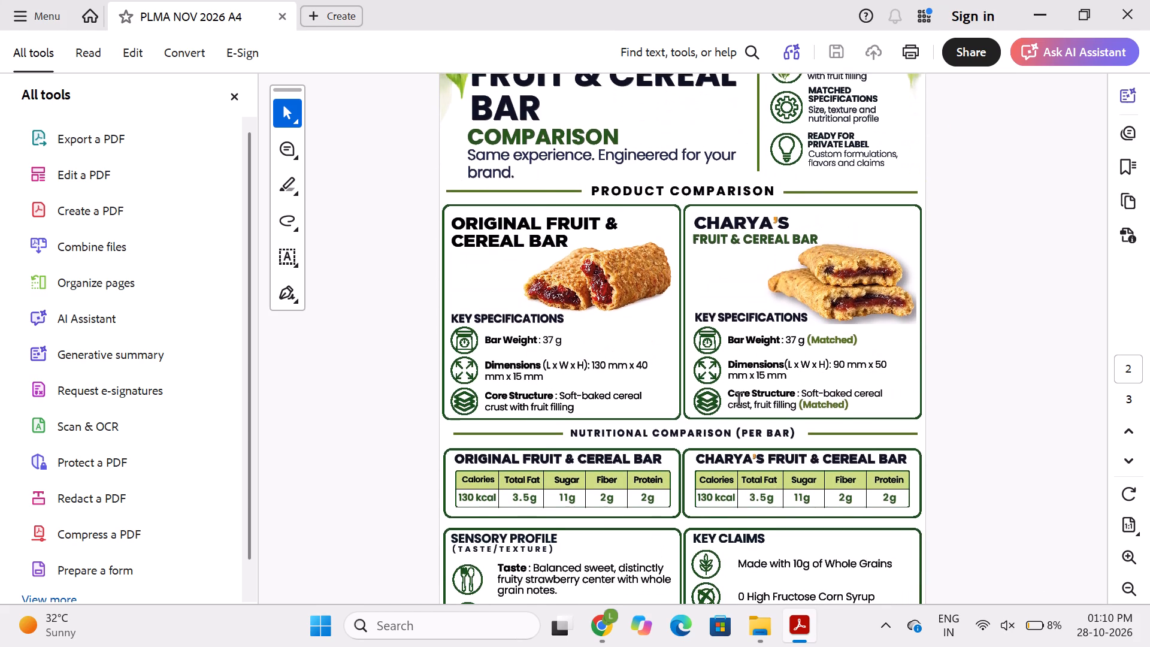
pyautogui.scroll(-5, 740, 400)
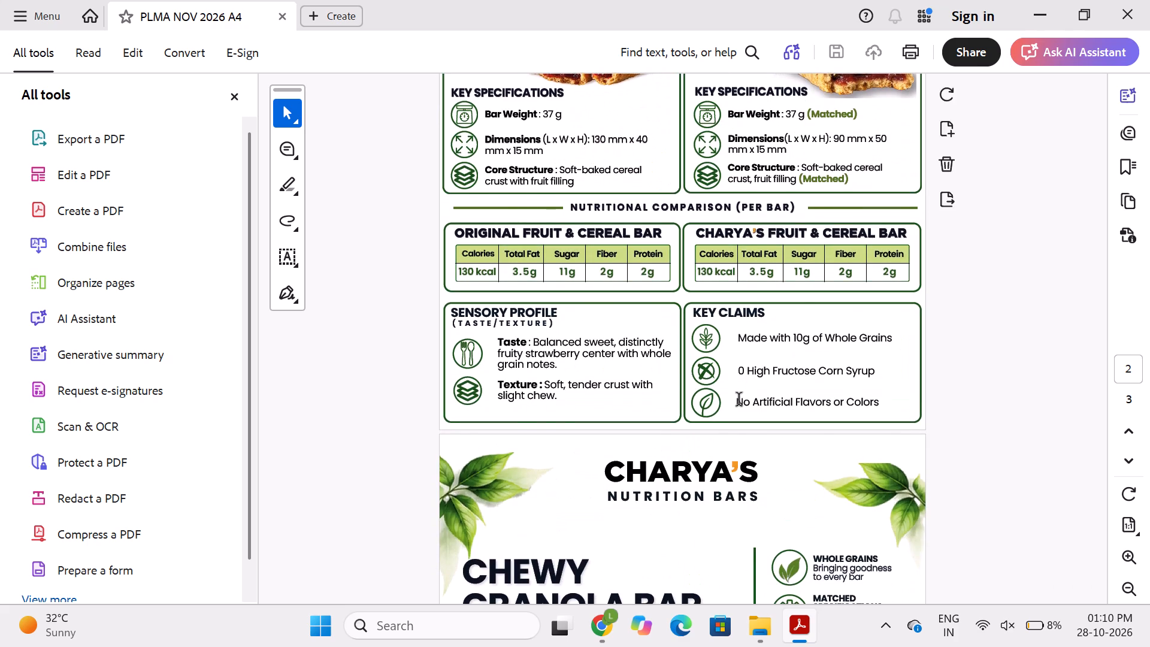
pyautogui.scroll(2, 740, 400)
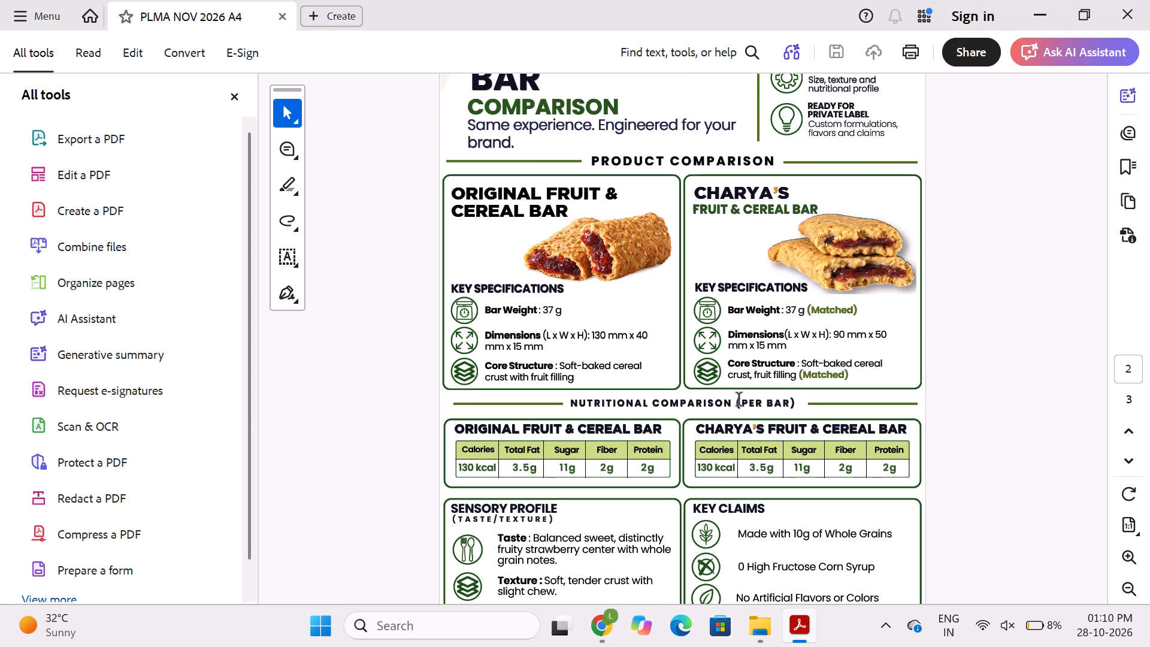
# Examine the Charya's Fruit & Cereal Bar product photo on page 2 up close for how it sits against its frame.
pyautogui.click(995, 255)
pyautogui.scroll(1, 824, 239)
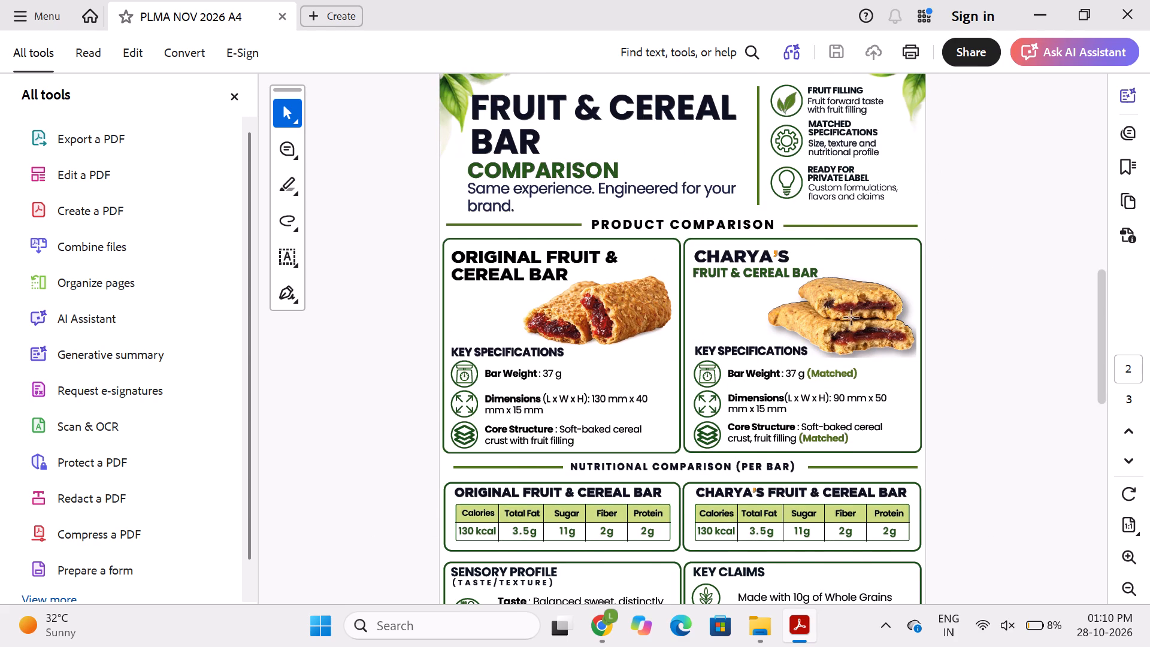
pyautogui.click(842, 326)
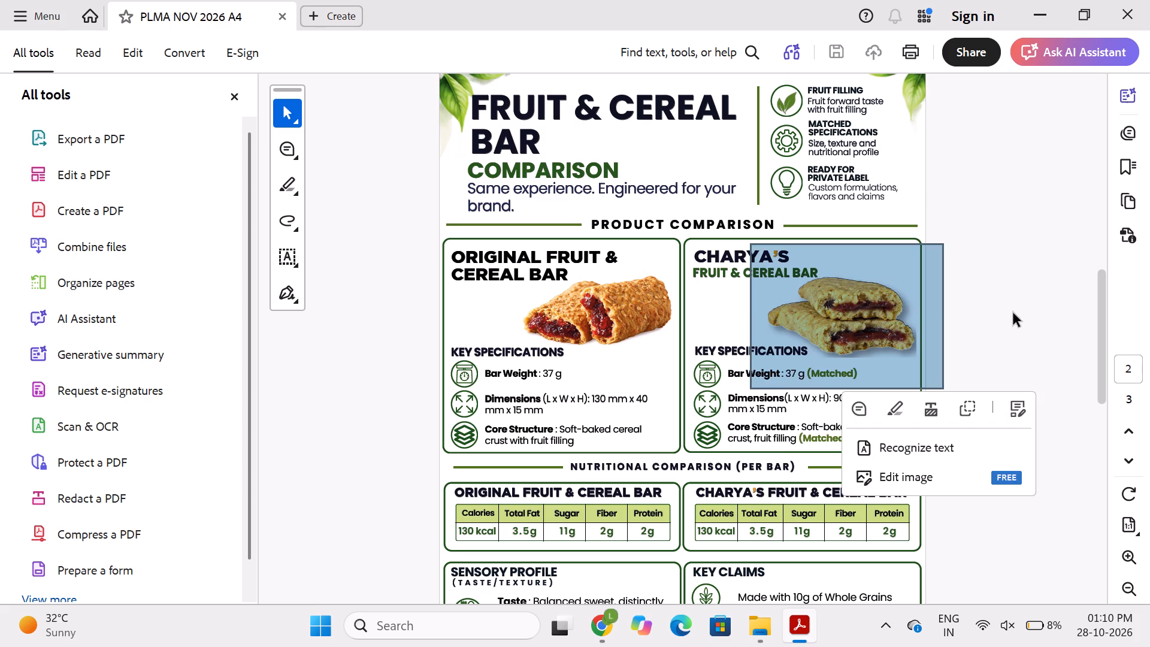
pyautogui.click(1058, 313)
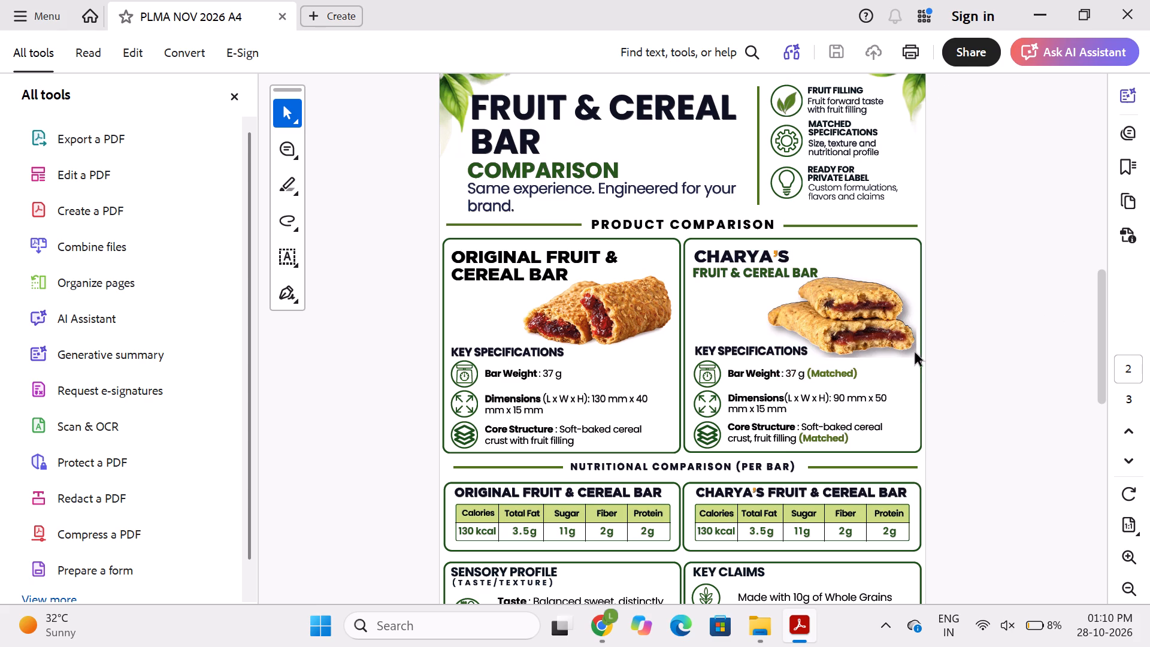
pyautogui.scroll(1, 915, 353)
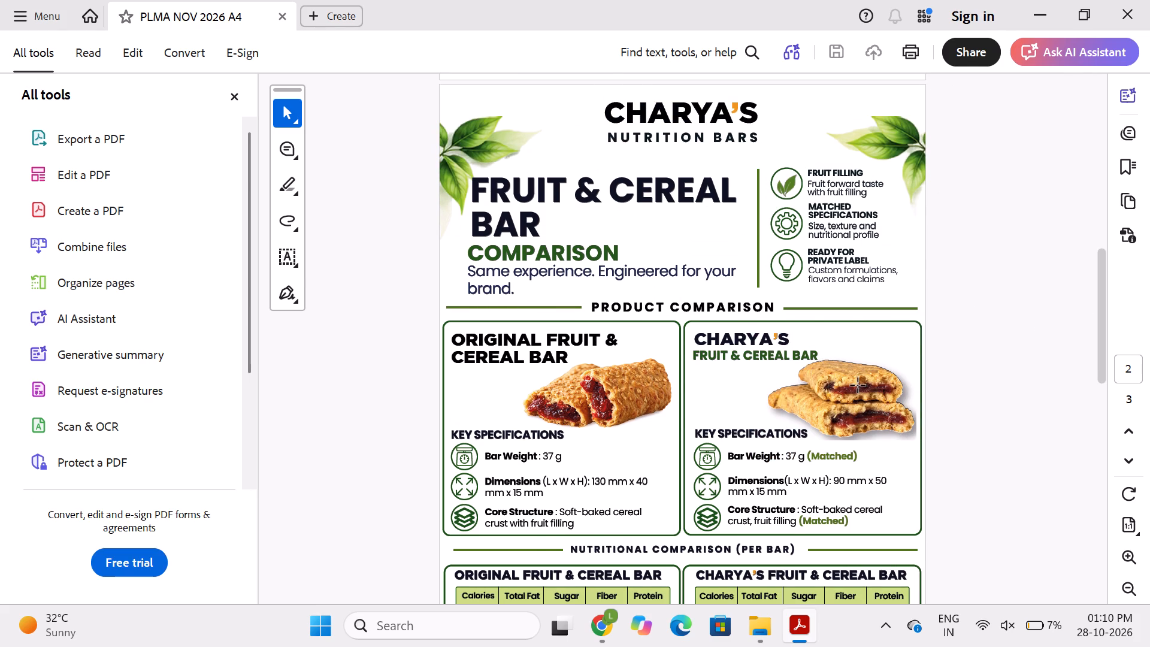
pyautogui.scroll(-1, 858, 386)
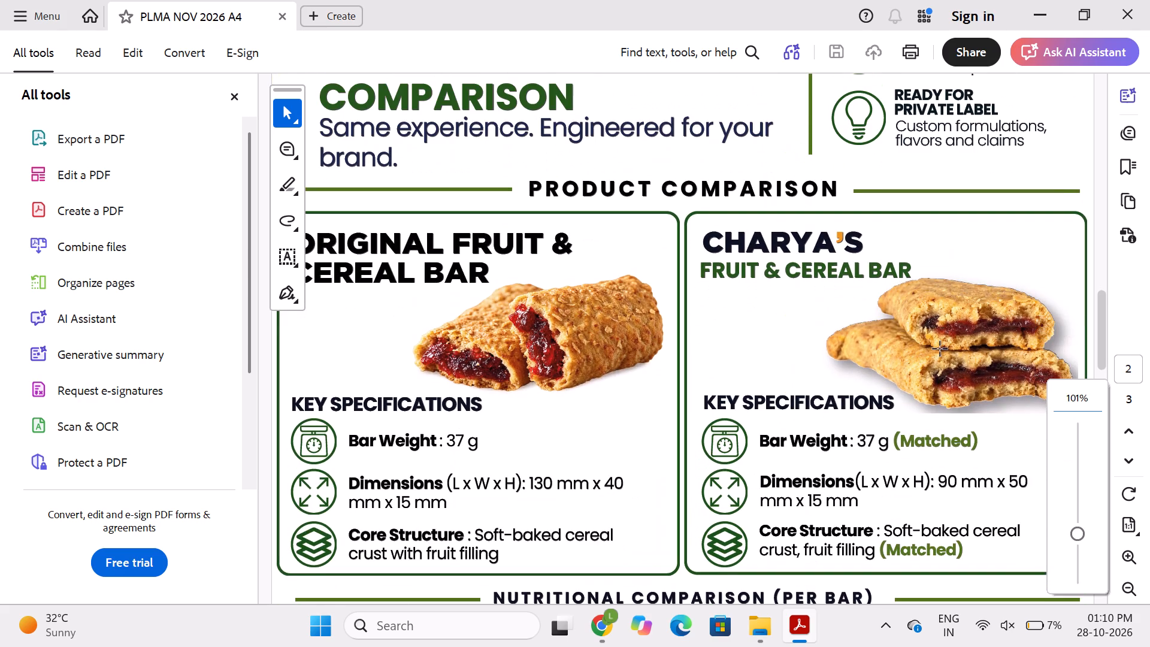
pyautogui.hscroll(-1, 940, 349)
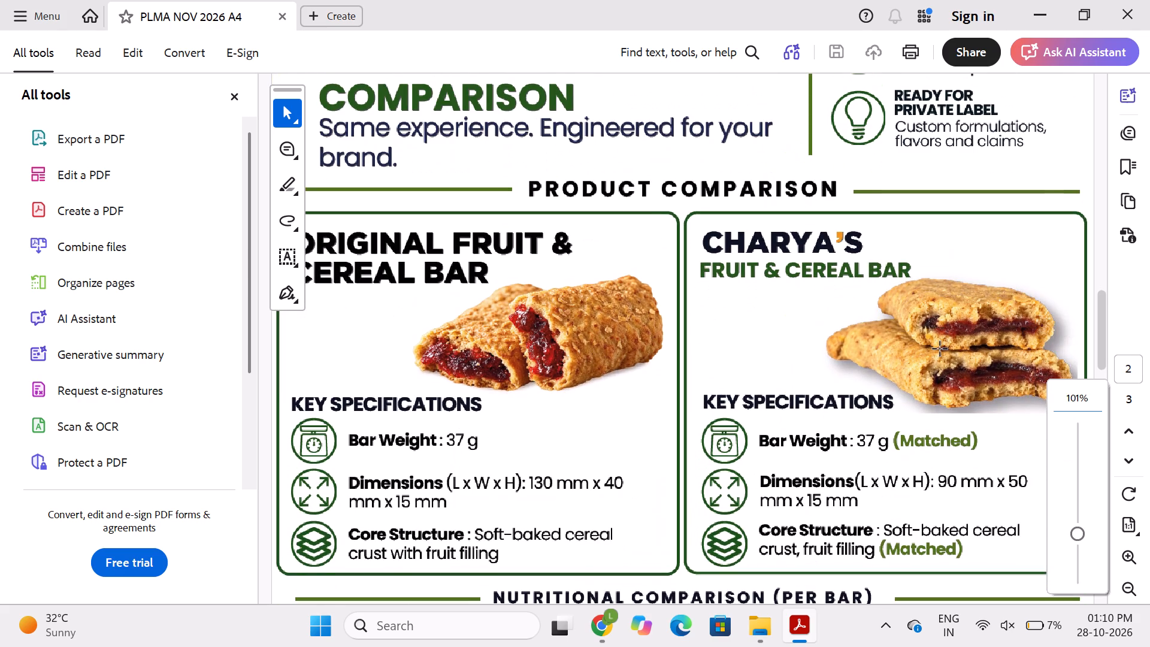
pyautogui.hscroll(-1, 940, 349)
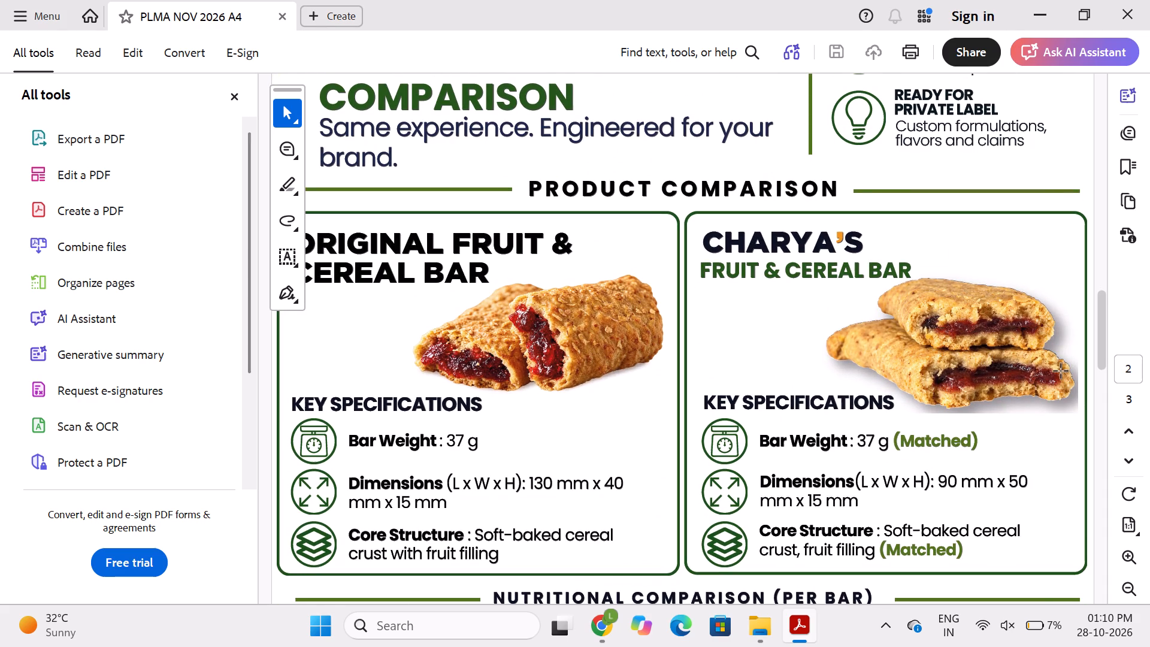
pyautogui.click(1048, 319)
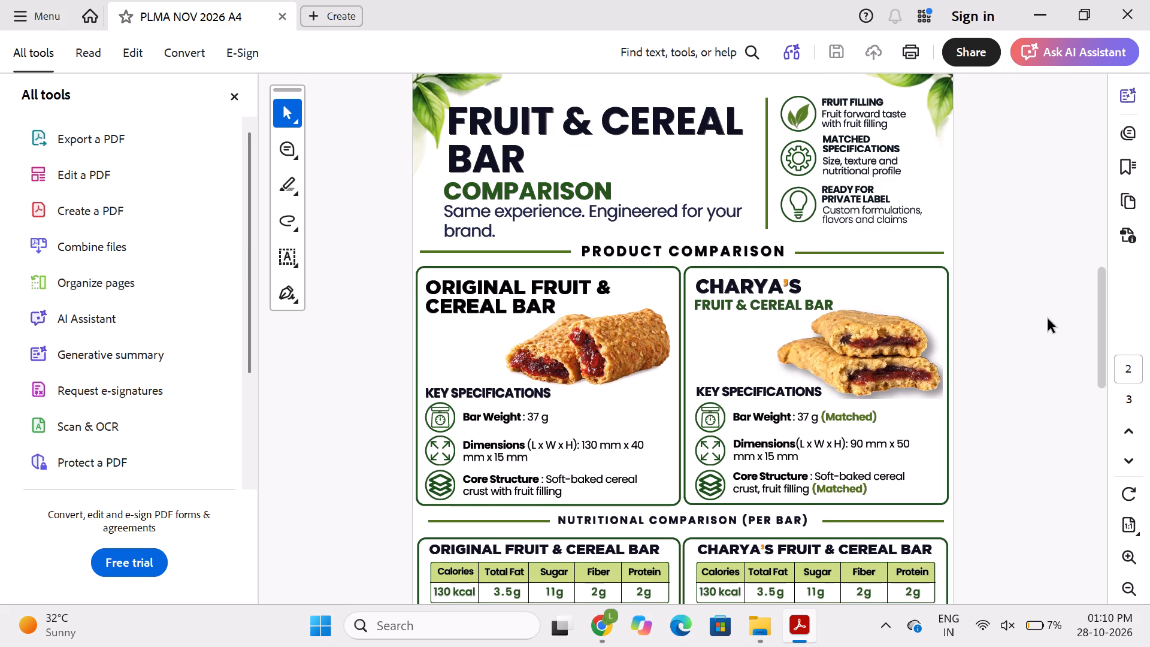
pyautogui.scroll(-8, 1048, 319)
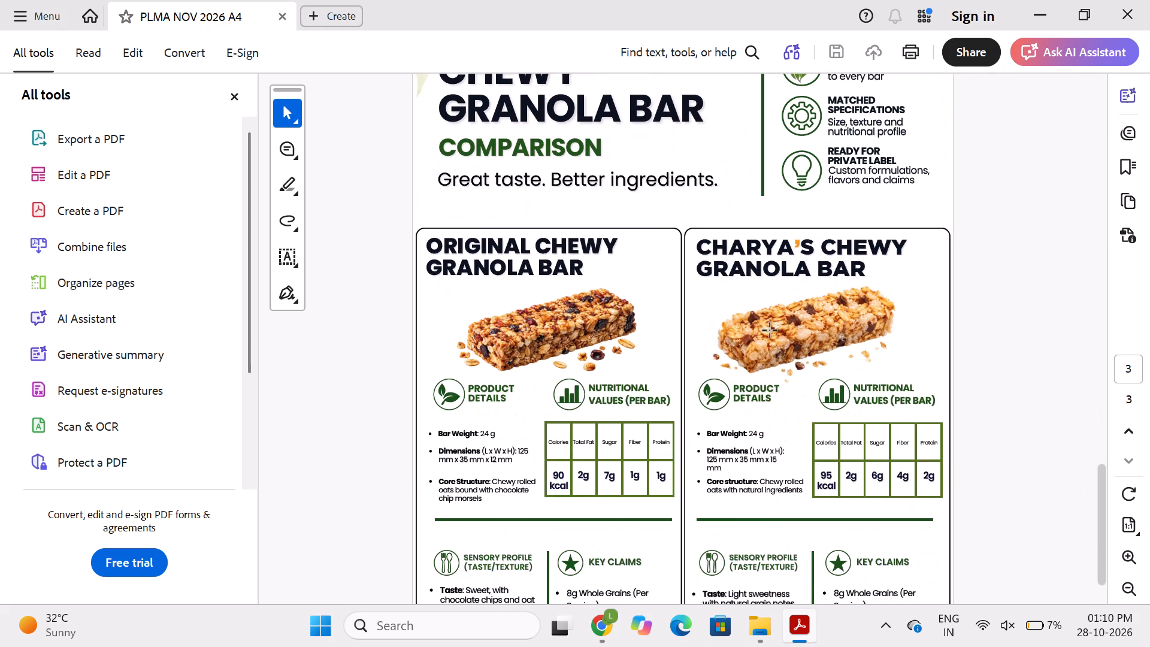
pyautogui.click(1140, 404)
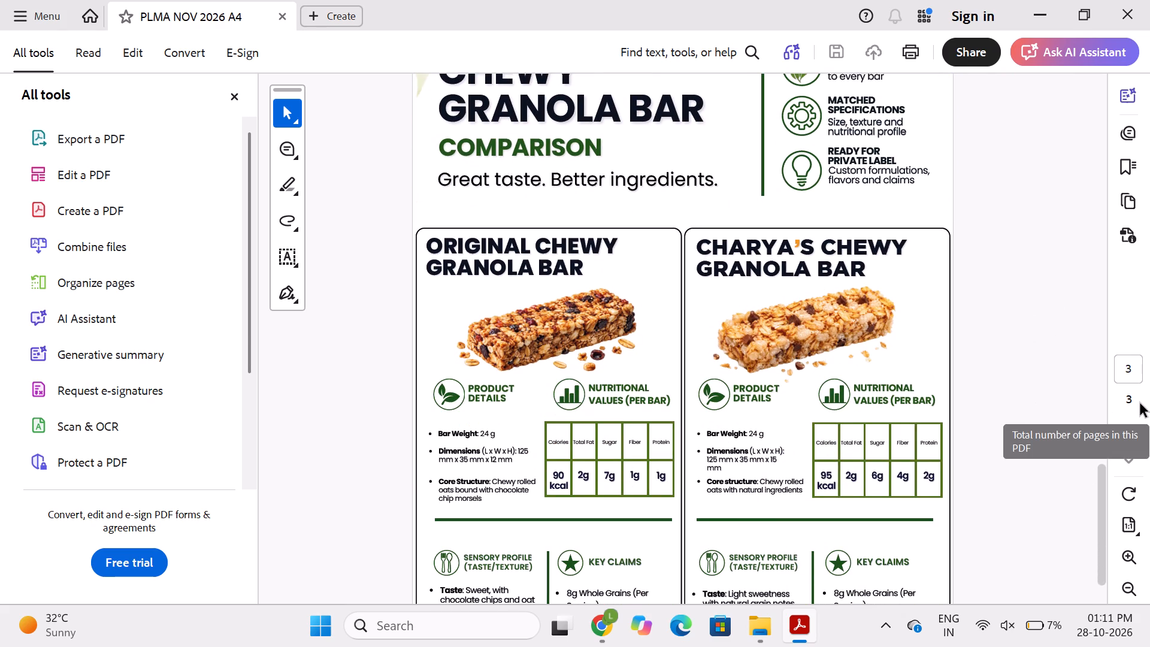
pyautogui.click(1052, 267)
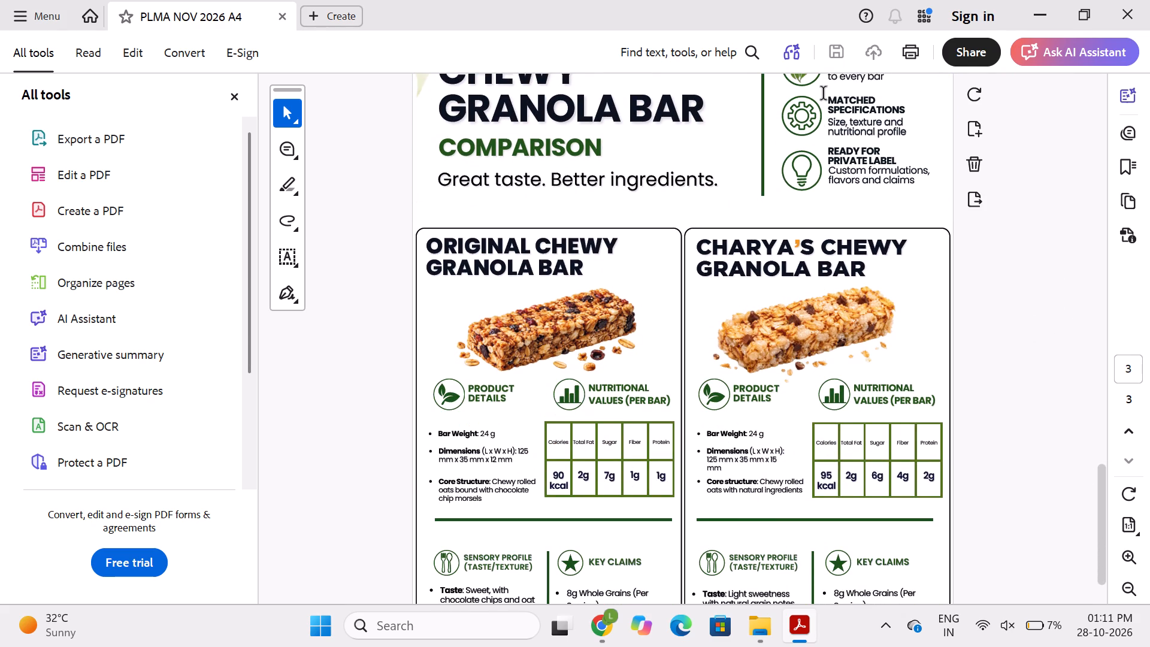